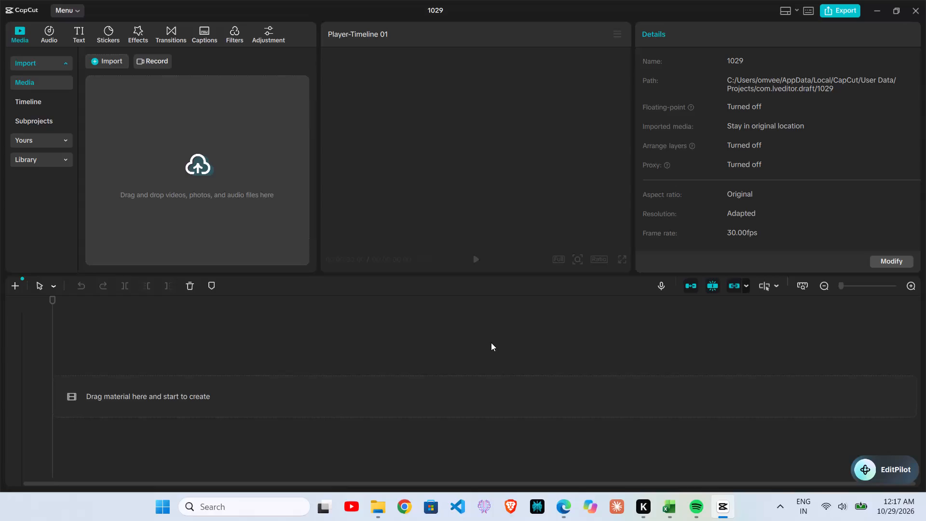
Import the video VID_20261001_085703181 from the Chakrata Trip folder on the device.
{"action": "left_click", "coordinate": [206, 160]}
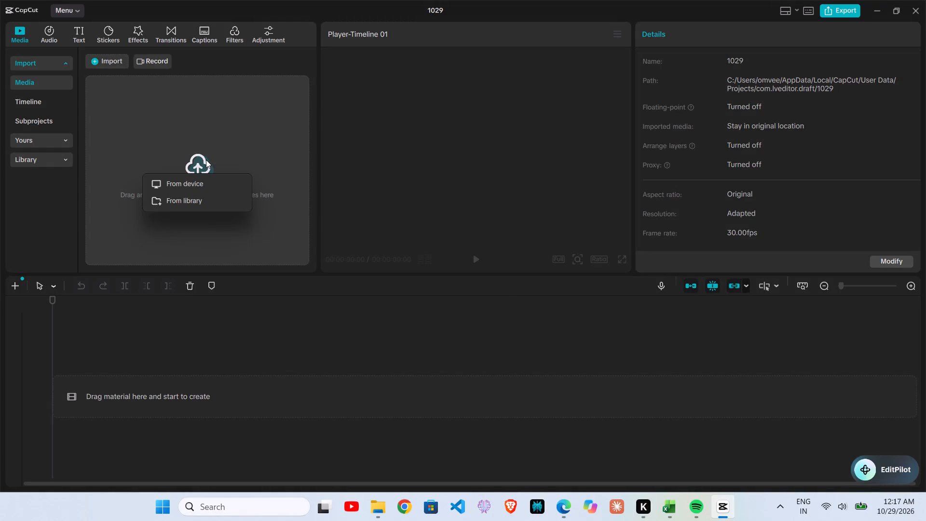
{"action": "left_click", "coordinate": [200, 180]}
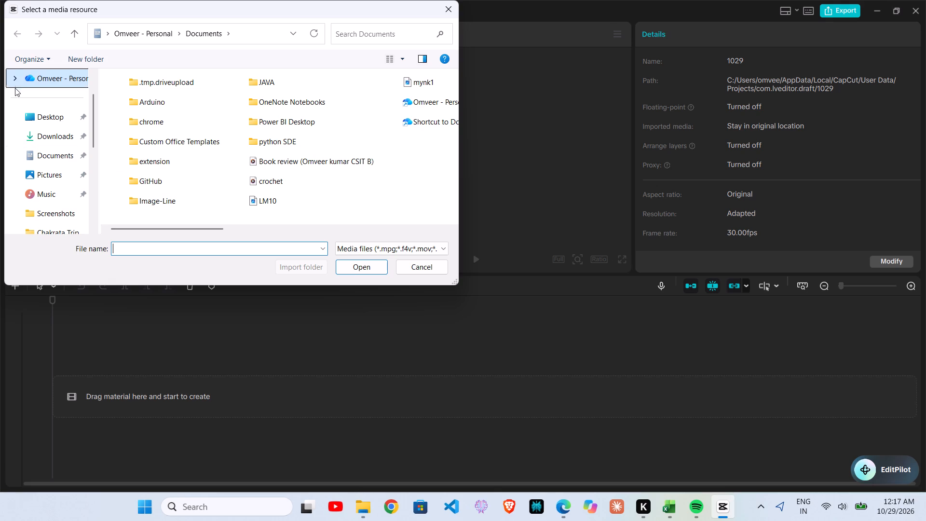
{"action": "left_click", "coordinate": [49, 127]}
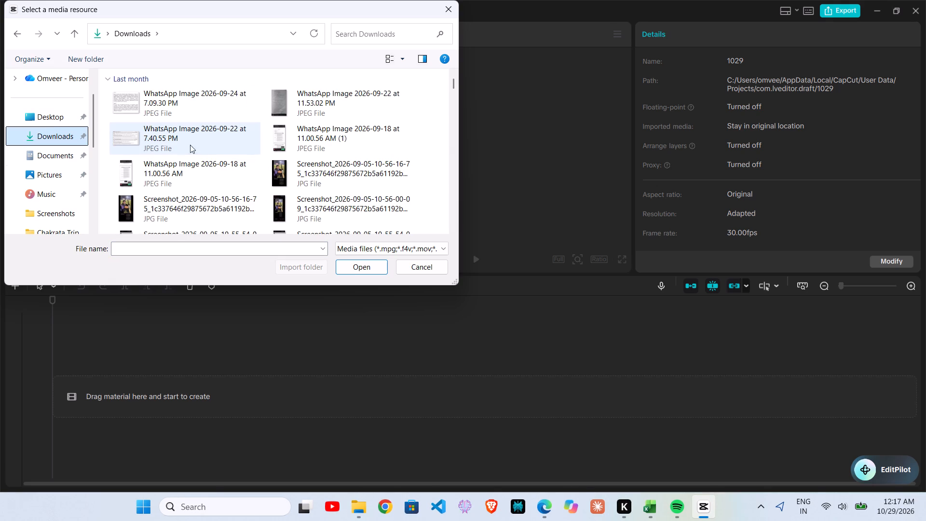
{"action": "scroll", "coordinate": [66, 194], "scroll_direction": "down", "scroll_amount": 1}
{"action": "scroll", "coordinate": [65, 165], "scroll_direction": "up", "scroll_amount": 1}
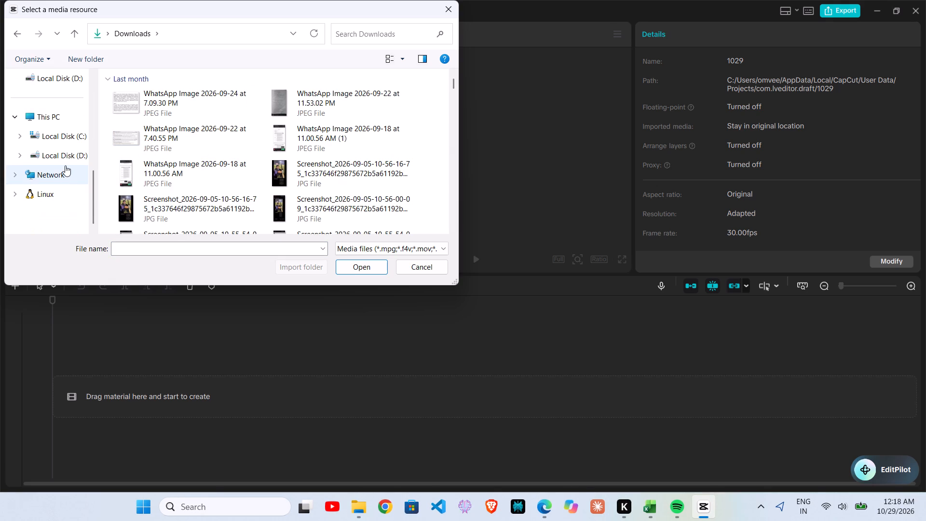
{"action": "scroll", "coordinate": [65, 165], "scroll_direction": "up", "scroll_amount": 1}
{"action": "left_click", "coordinate": [61, 98]}
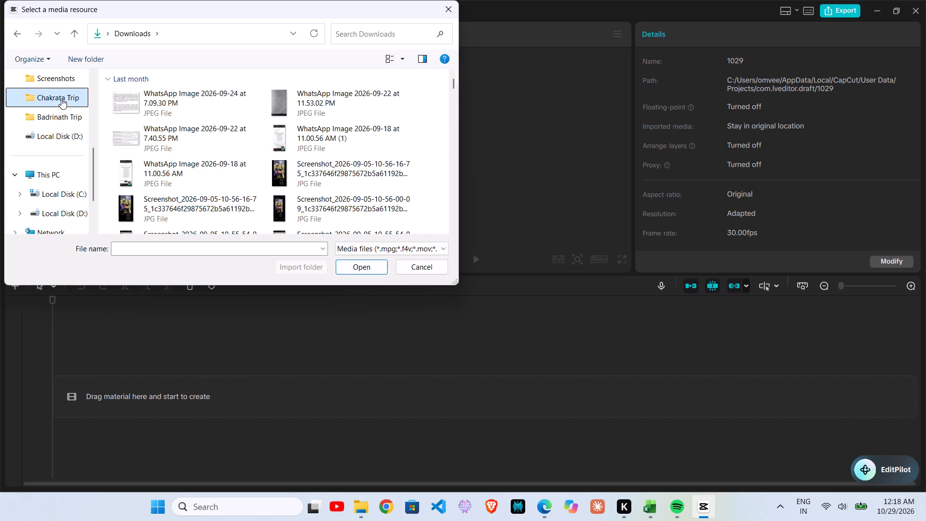
{"action": "scroll", "coordinate": [237, 153], "scroll_direction": "down", "scroll_amount": 7}
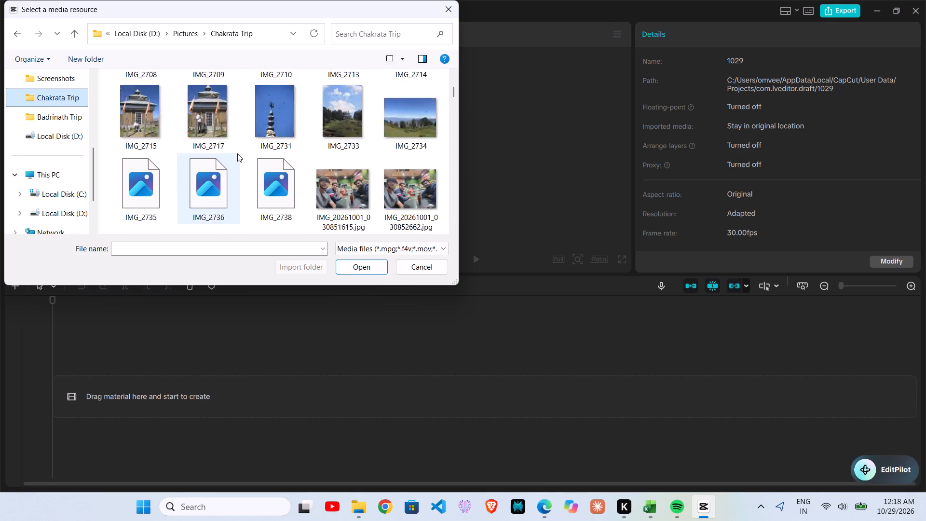
{"action": "scroll", "coordinate": [237, 153], "scroll_direction": "down", "scroll_amount": 18}
{"action": "scroll", "coordinate": [237, 153], "scroll_direction": "down", "scroll_amount": 12}
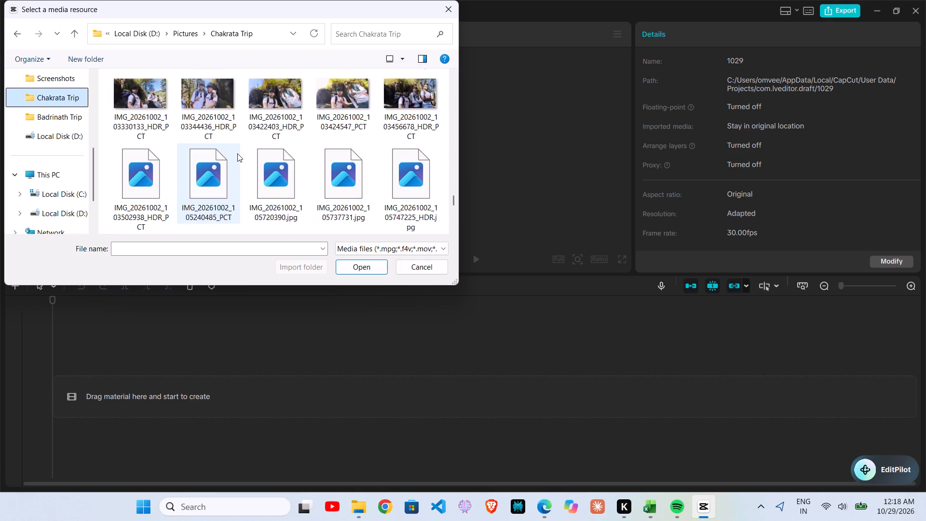
{"action": "scroll", "coordinate": [237, 153], "scroll_direction": "down", "scroll_amount": 14}
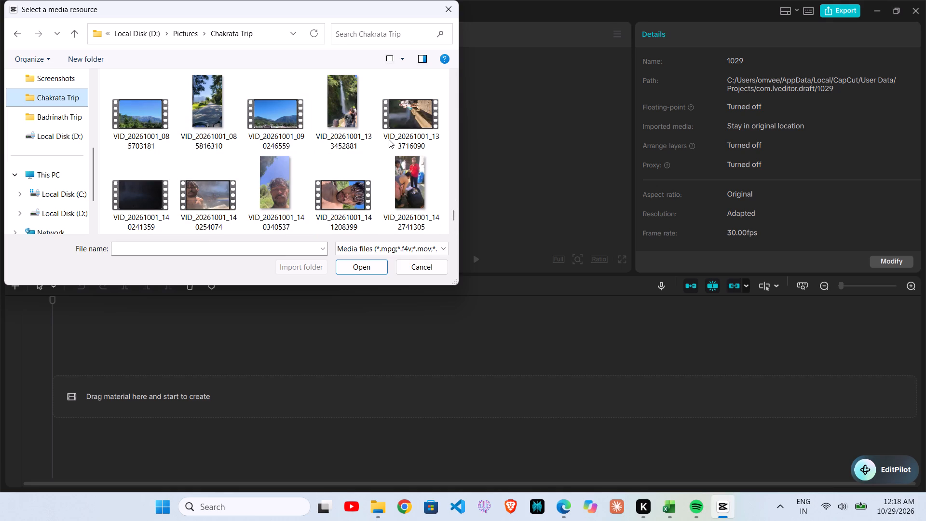
{"action": "scroll", "coordinate": [389, 139], "scroll_direction": "up", "scroll_amount": 1}
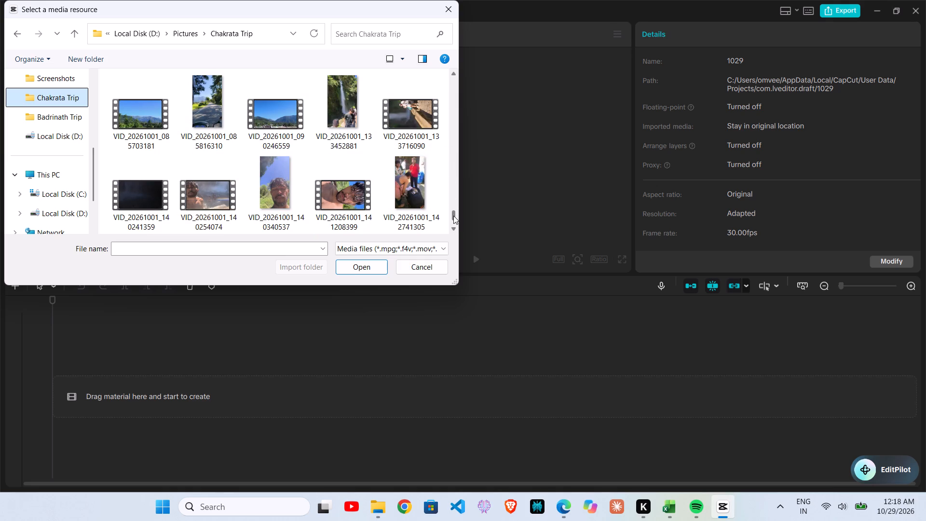
{"action": "left_click", "coordinate": [453, 216]}
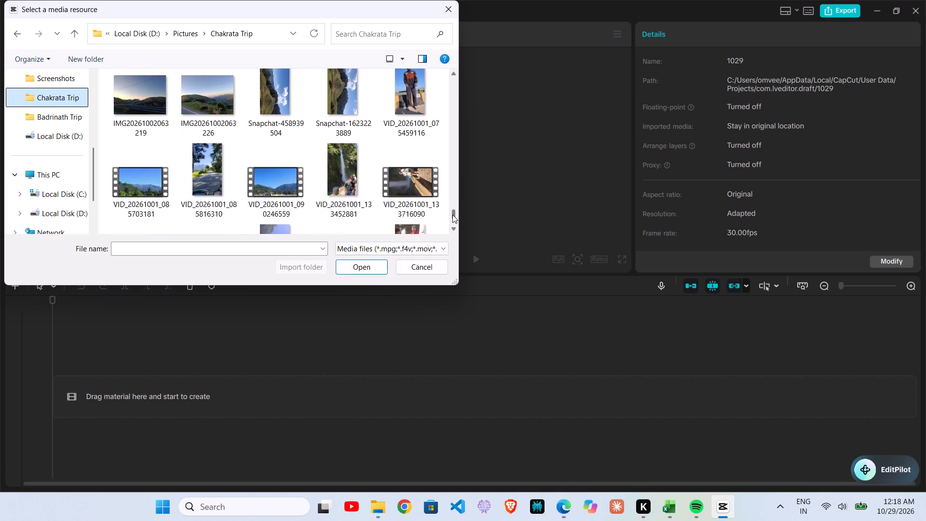
{"action": "left_click", "coordinate": [148, 170]}
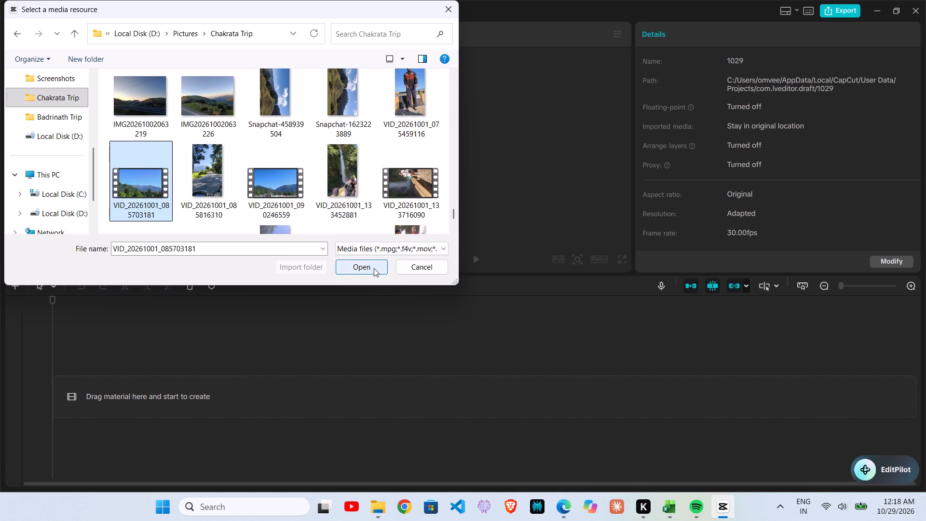
{"action": "left_click", "coordinate": [374, 268]}
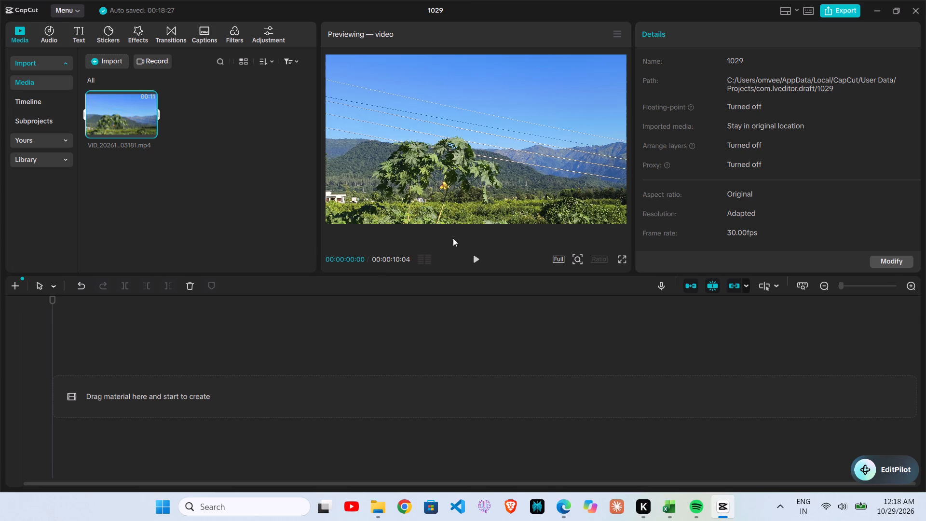
Play the imported landscape video in the preview.
{"action": "left_click", "coordinate": [477, 260]}
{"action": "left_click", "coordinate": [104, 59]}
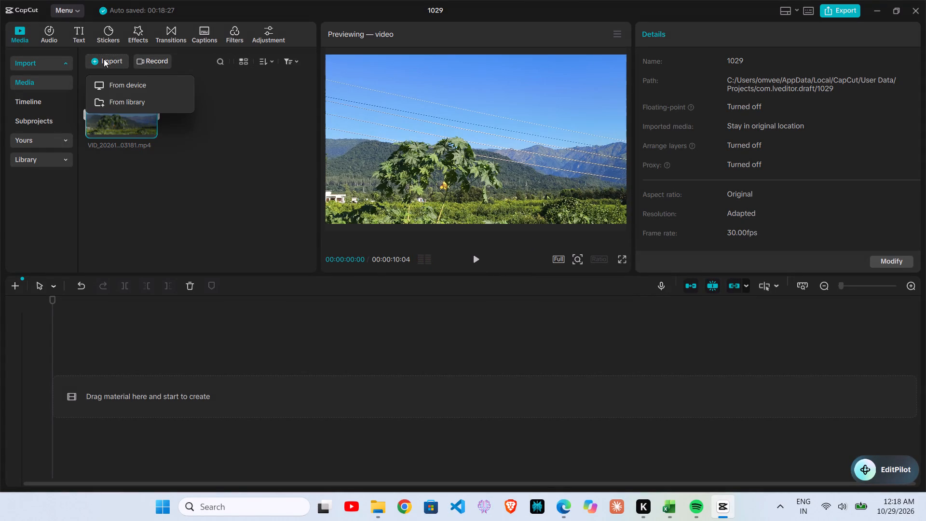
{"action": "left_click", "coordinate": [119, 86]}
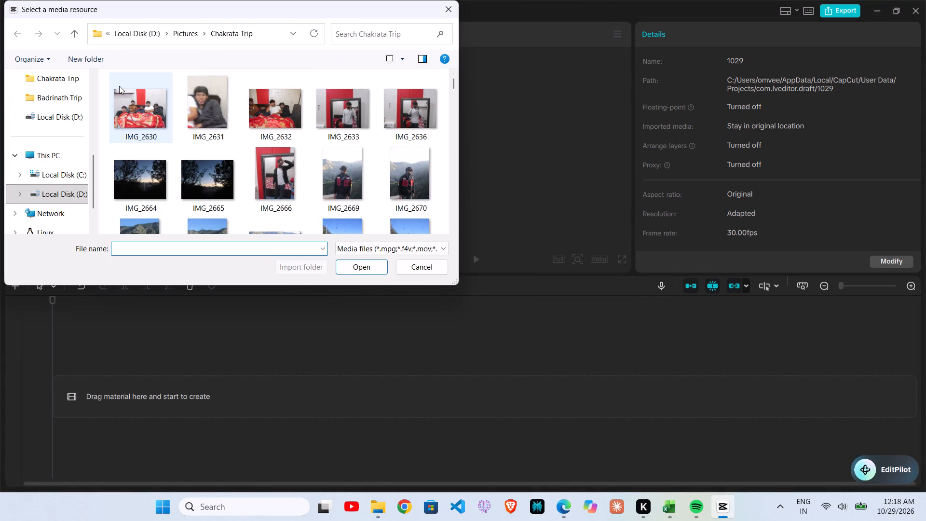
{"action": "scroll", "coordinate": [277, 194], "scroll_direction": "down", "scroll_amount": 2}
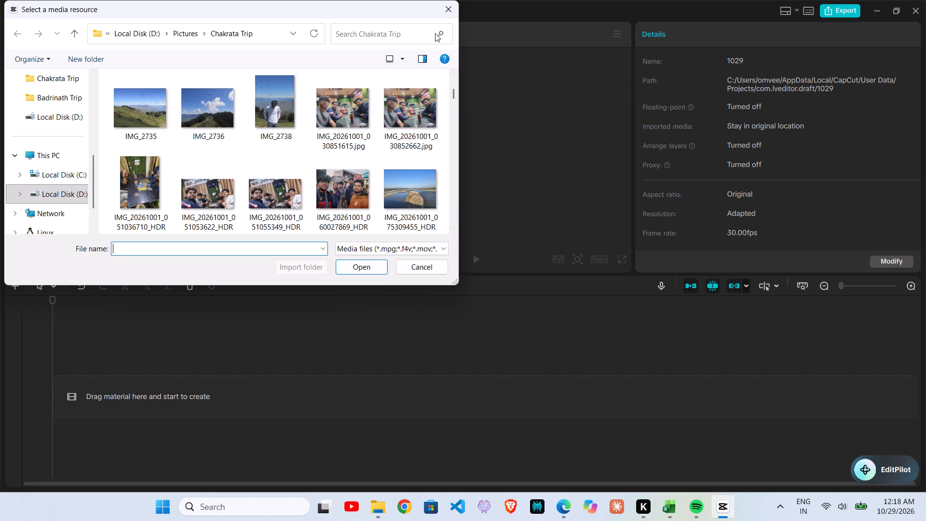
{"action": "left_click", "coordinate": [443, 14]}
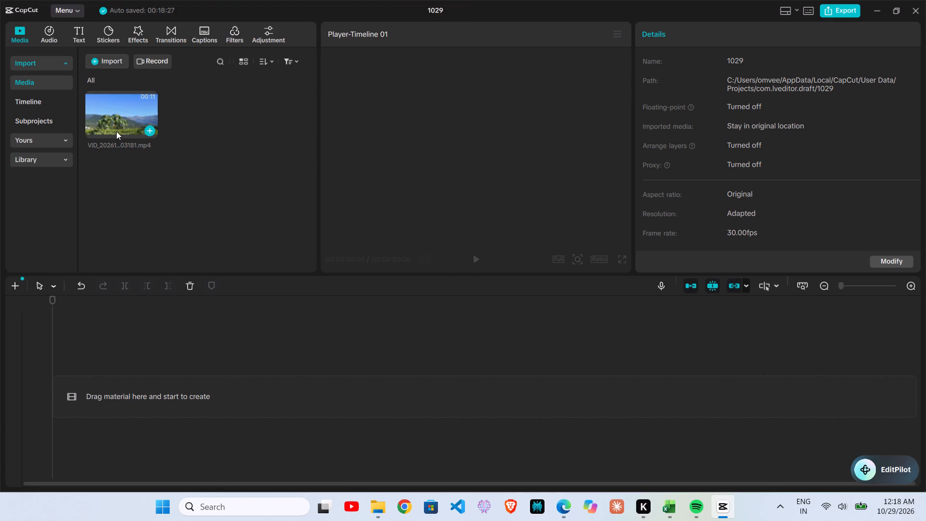
Play the imported clip in the preview again and look at the playback quality options.
{"action": "left_click", "coordinate": [117, 121]}
{"action": "left_click", "coordinate": [469, 156]}
{"action": "left_click", "coordinate": [188, 105]}
{"action": "left_click", "coordinate": [168, 191]}
{"action": "left_click", "coordinate": [27, 39]}
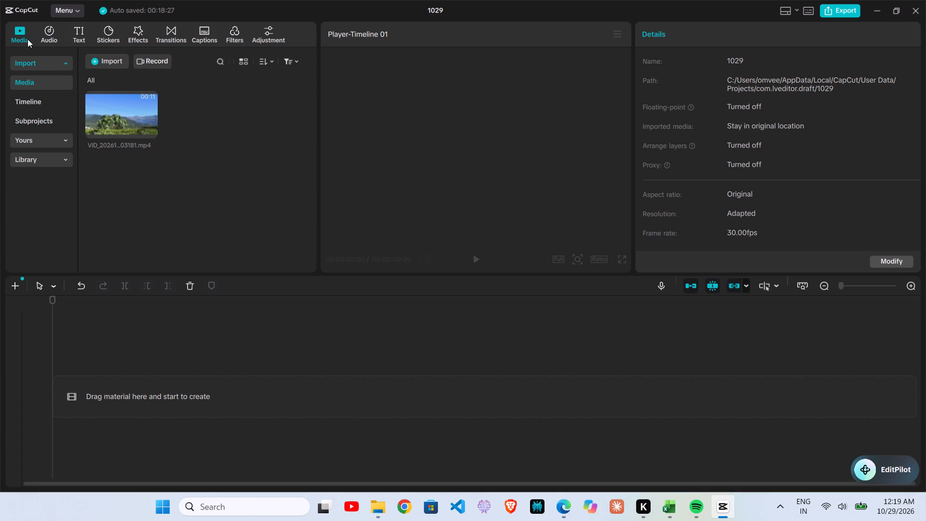
{"action": "left_click", "coordinate": [123, 120]}
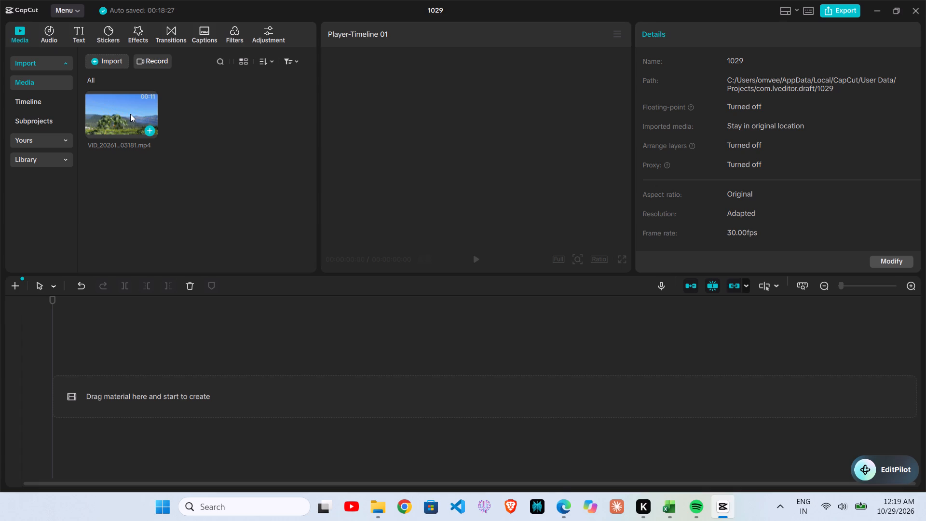
{"action": "double_click", "coordinate": [130, 114]}
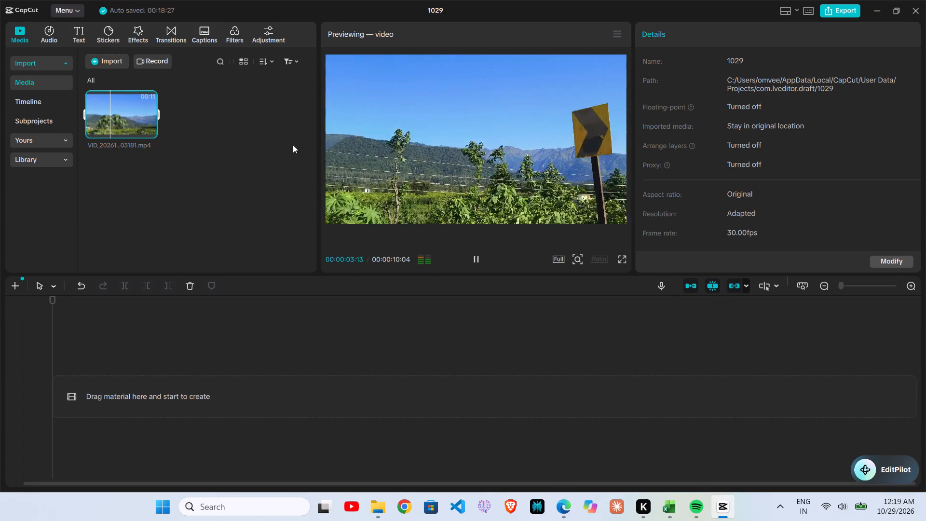
{"action": "left_click", "coordinate": [561, 259]}
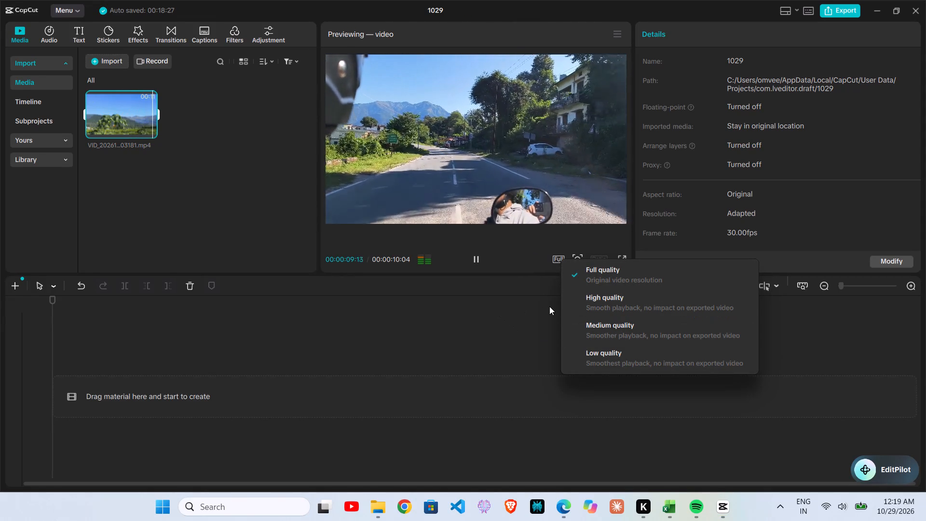
{"action": "left_click", "coordinate": [522, 306]}
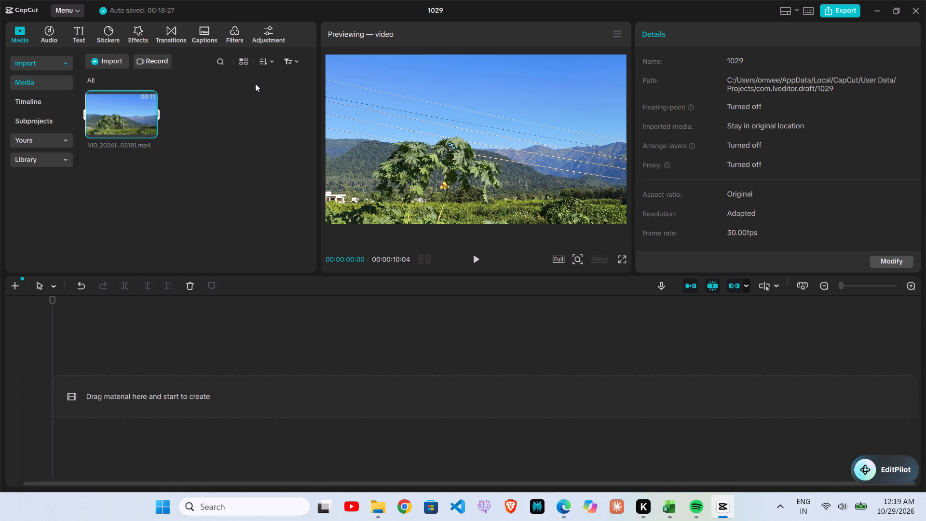
Show the text presets and select the Default text preset.
{"action": "left_click", "coordinate": [75, 35]}
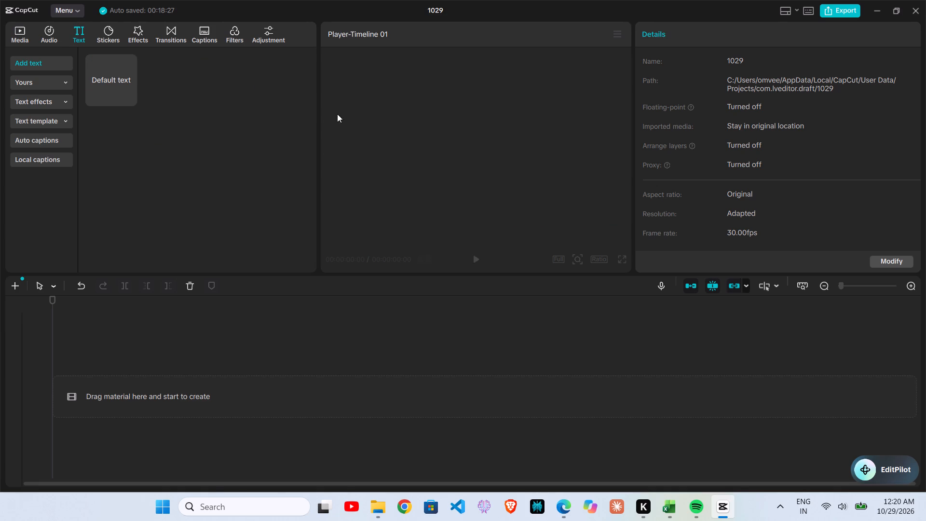
{"action": "left_click", "coordinate": [113, 82]}
Switch to Spotify, play Barbaad (From "Saiyaara") from the recent searches, and return to CapCut.
{"action": "left_click", "coordinate": [708, 472]}
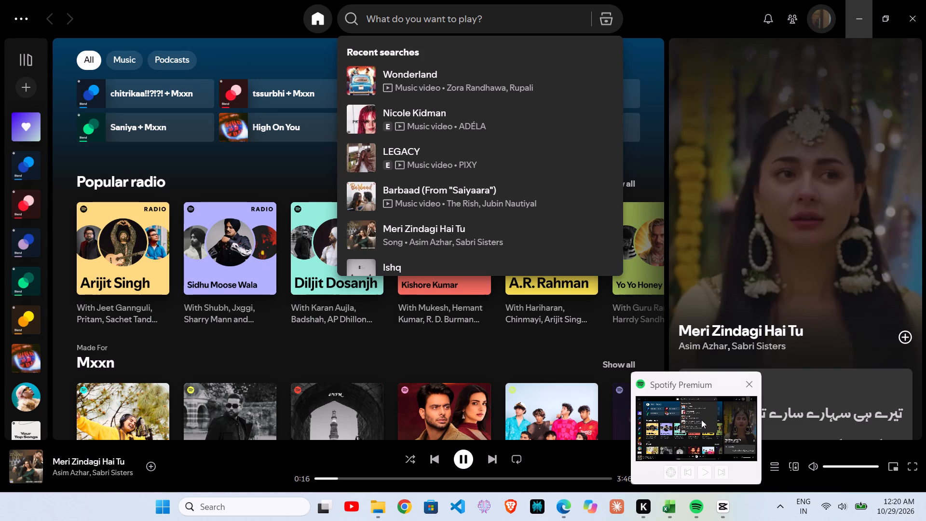
{"action": "left_click", "coordinate": [701, 420]}
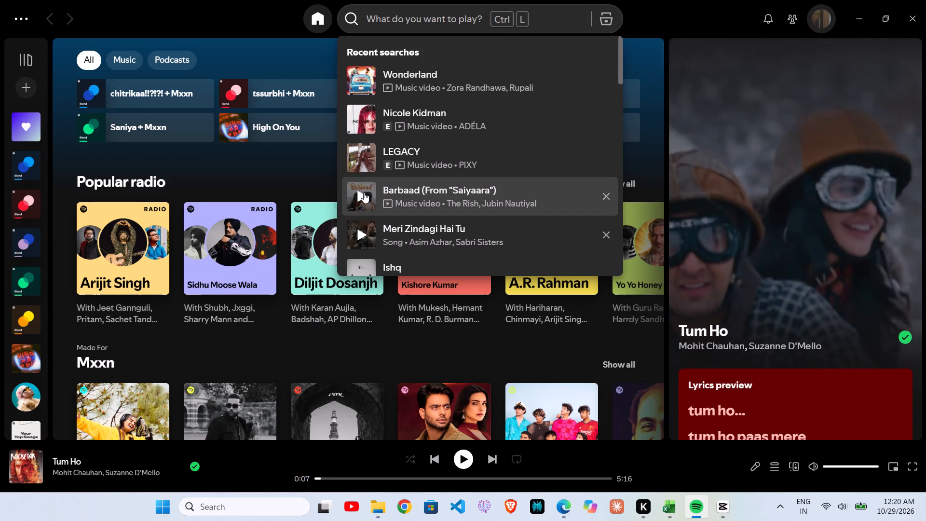
{"action": "left_click", "coordinate": [364, 192]}
{"action": "left_click", "coordinate": [865, 21]}
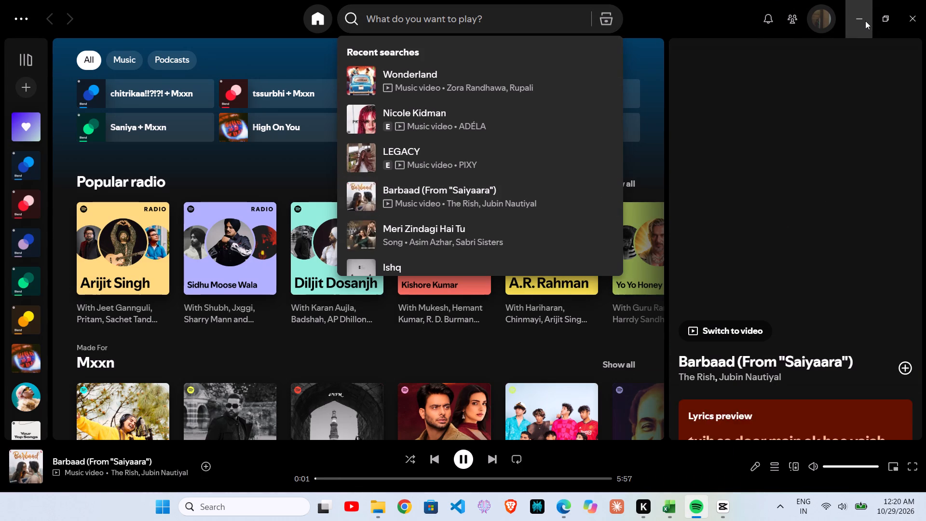
Add the Default text preset to the start of the timeline.
{"action": "left_click", "coordinate": [115, 78]}
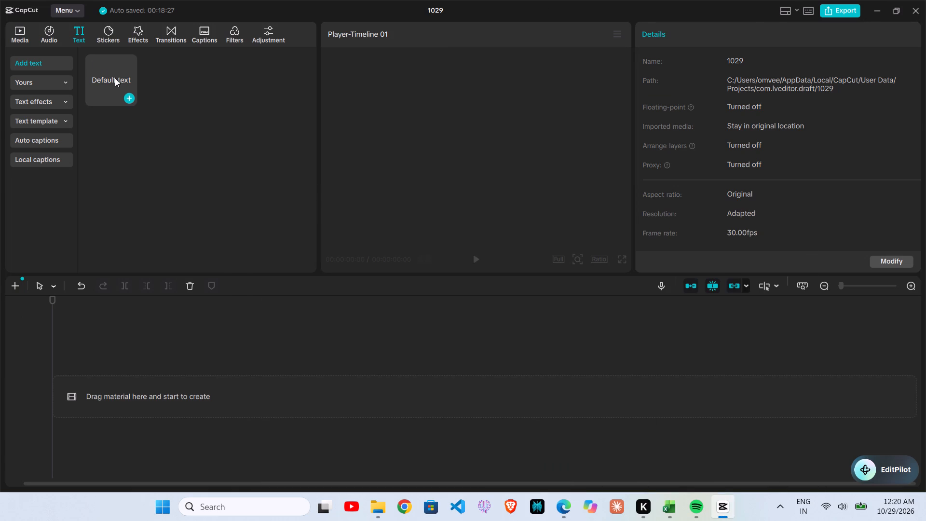
{"action": "left_click", "coordinate": [477, 256]}
{"action": "left_click", "coordinate": [92, 77]}
{"action": "left_click", "coordinate": [130, 95]}
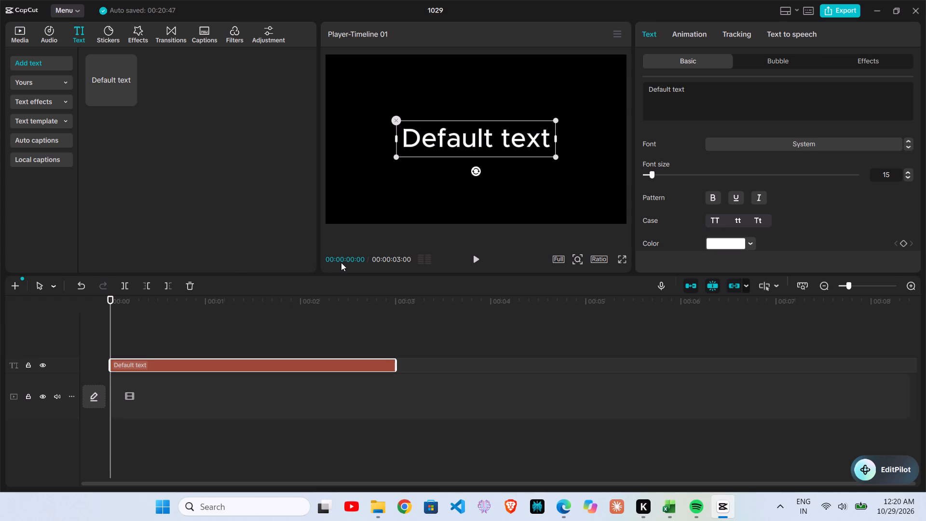
Play back the timeline with the text clip.
{"action": "left_click", "coordinate": [475, 257]}
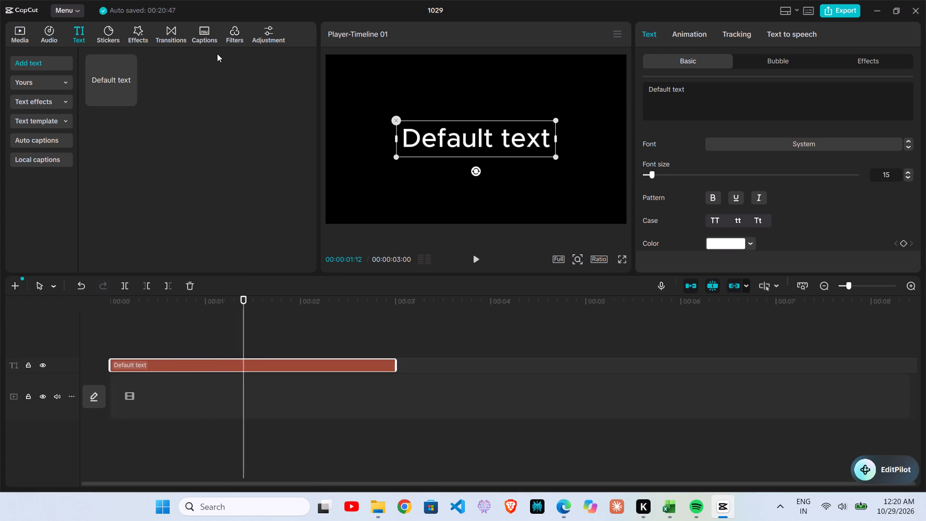
Add the imported VID clip to the main video track at the start of the timeline, beneath the text clip.
{"action": "left_click", "coordinate": [18, 34]}
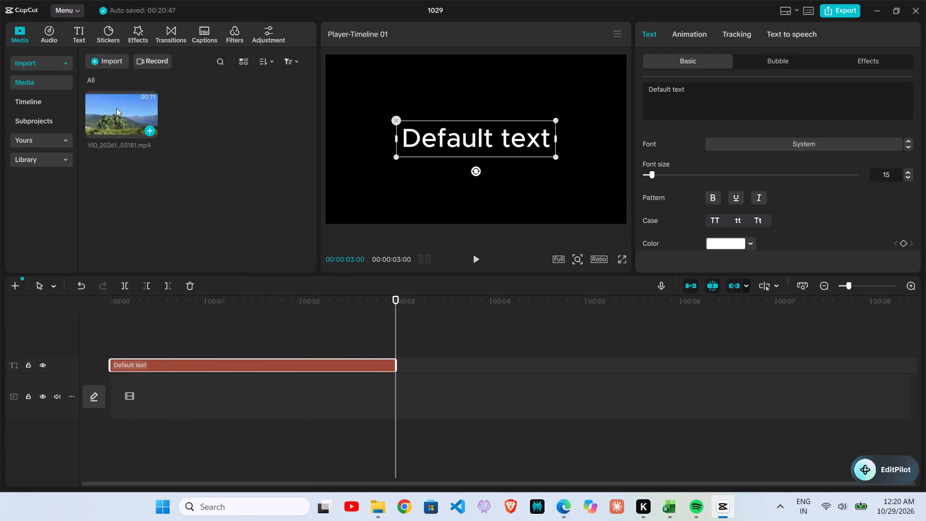
{"action": "left_click", "coordinate": [116, 109]}
{"action": "double_click", "coordinate": [116, 109]}
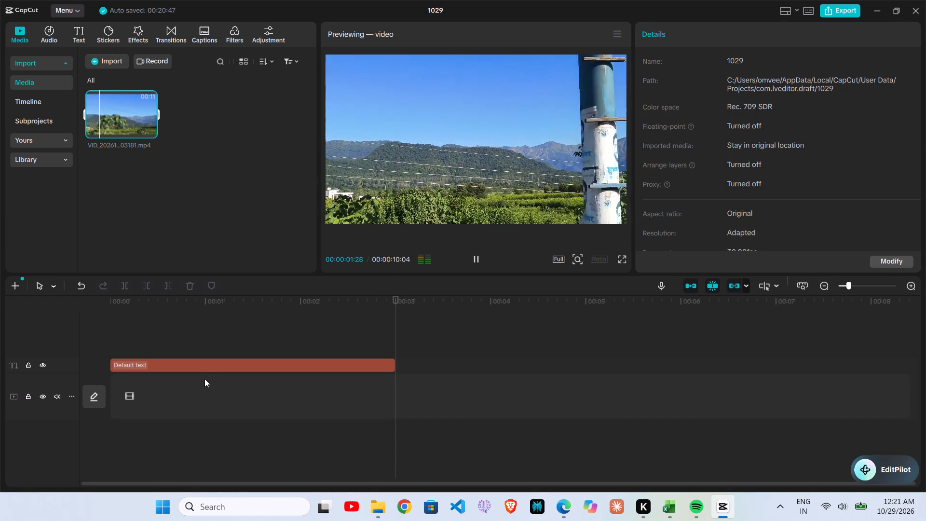
{"action": "left_click", "coordinate": [204, 372]}
{"action": "left_click_drag", "start_coordinate": [204, 372], "coordinate": [157, 370]}
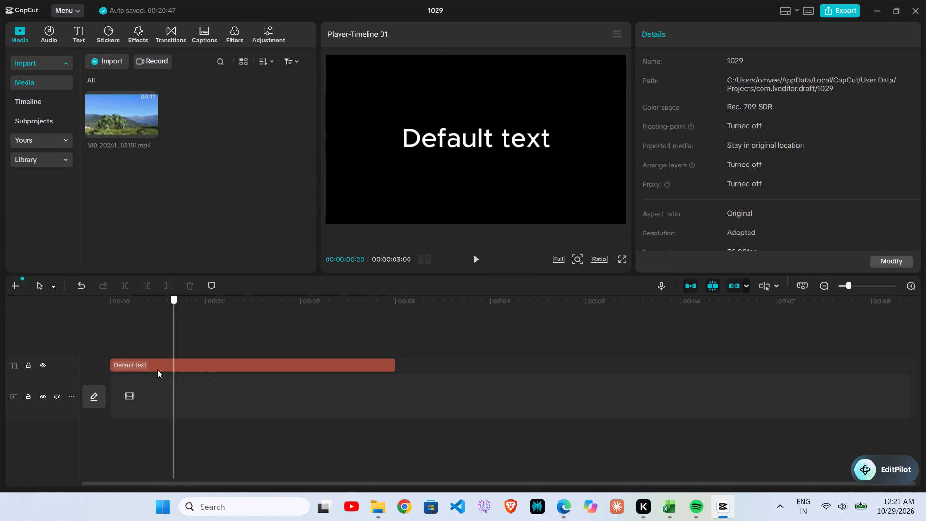
{"action": "left_click_drag", "start_coordinate": [157, 370], "coordinate": [152, 369]}
{"action": "left_click", "coordinate": [107, 118]}
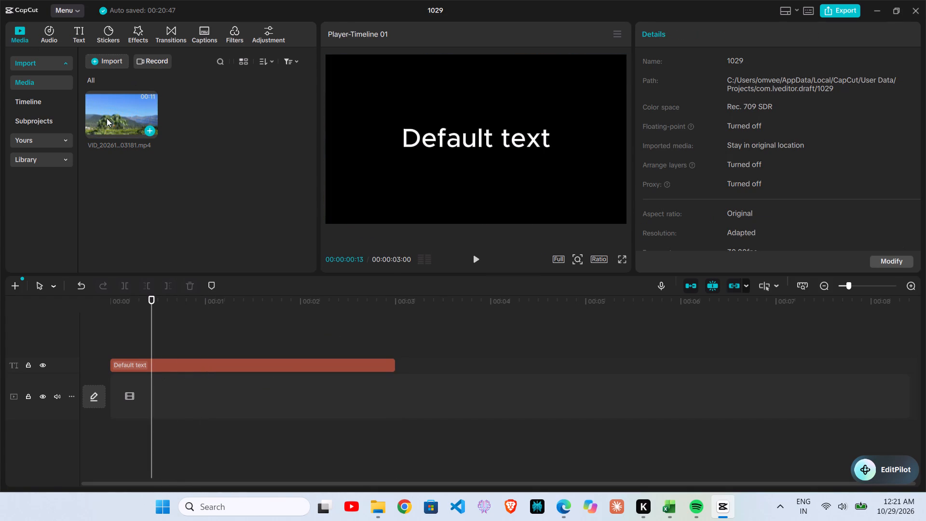
{"action": "left_click_drag", "start_coordinate": [105, 115], "coordinate": [165, 410]}
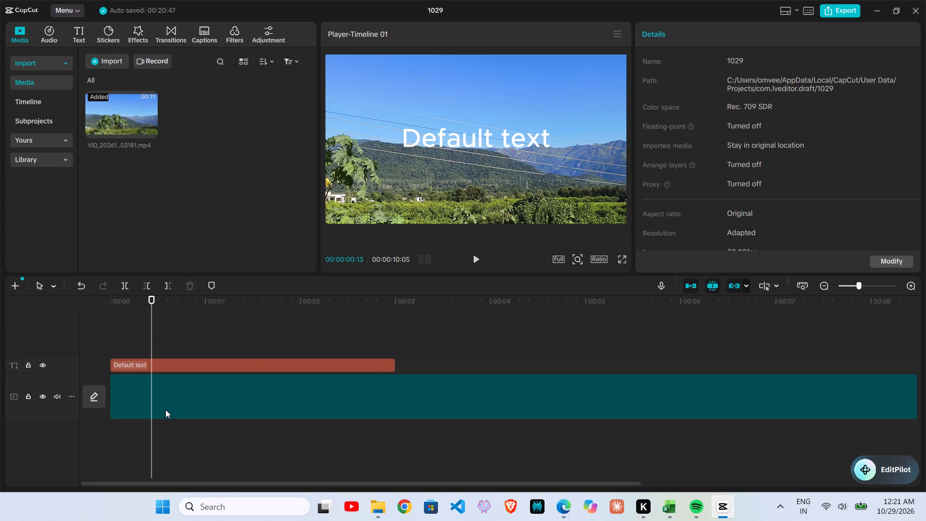
Play back the opening of the timeline to check the text over the video clip.
{"action": "left_click", "coordinate": [477, 260]}
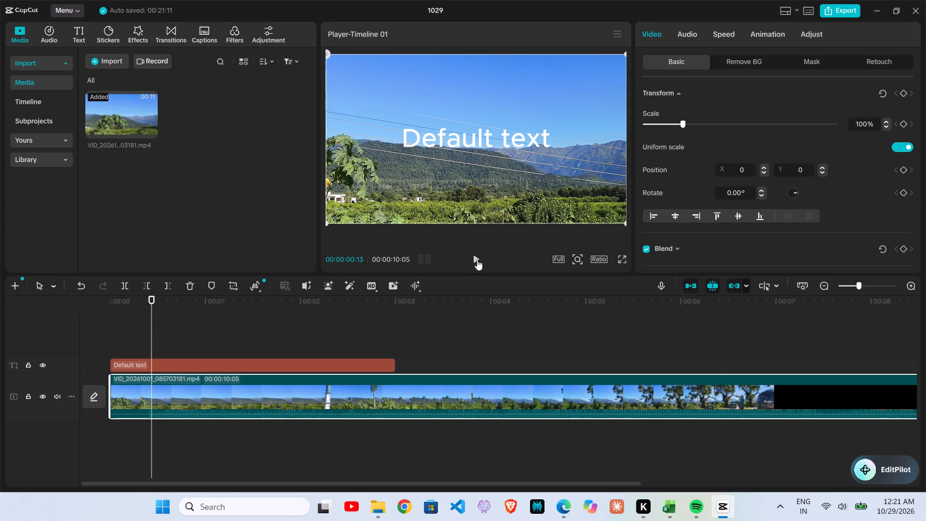
{"action": "left_click", "coordinate": [504, 129]}
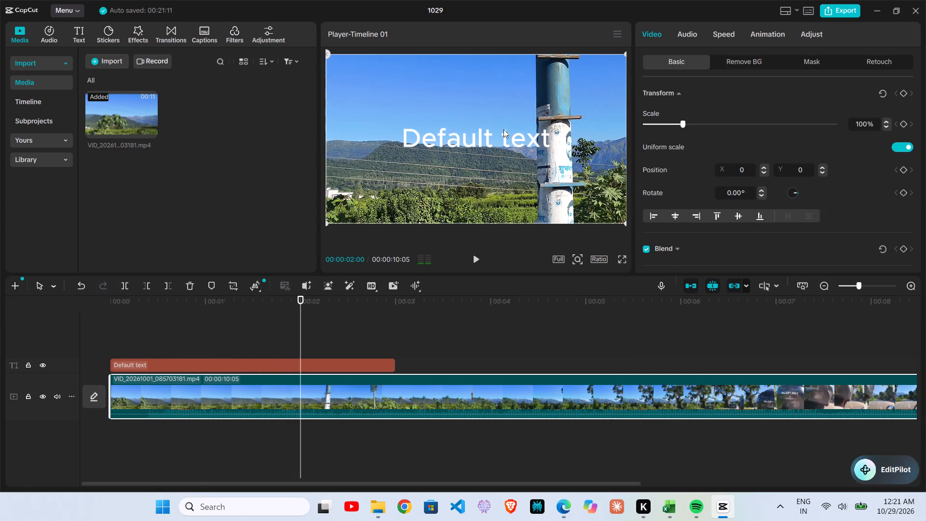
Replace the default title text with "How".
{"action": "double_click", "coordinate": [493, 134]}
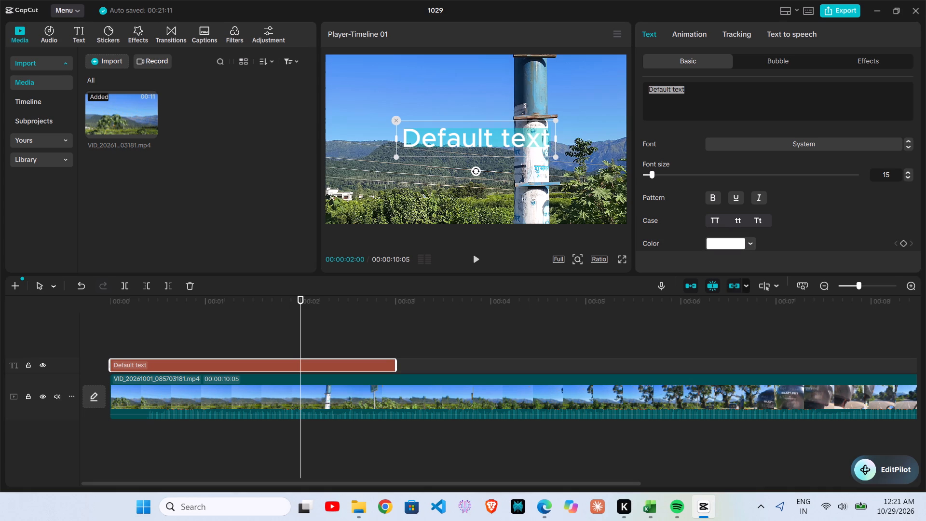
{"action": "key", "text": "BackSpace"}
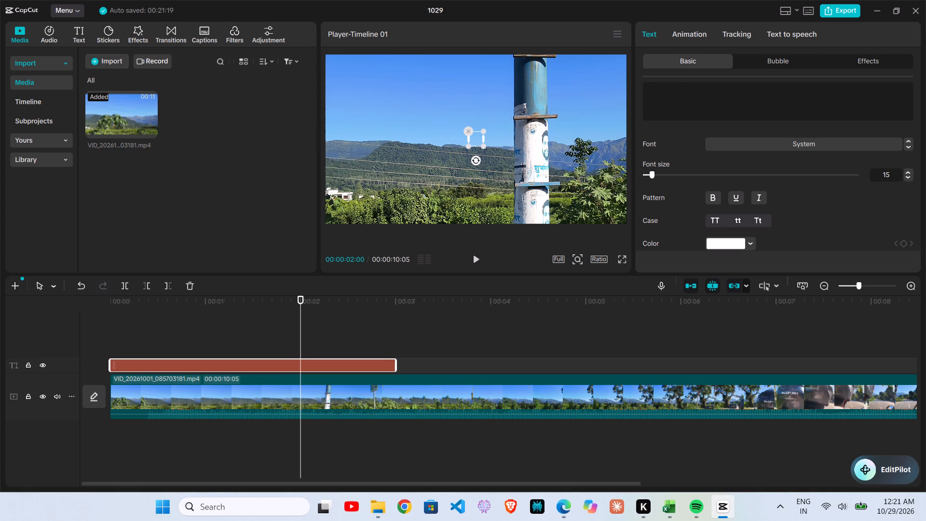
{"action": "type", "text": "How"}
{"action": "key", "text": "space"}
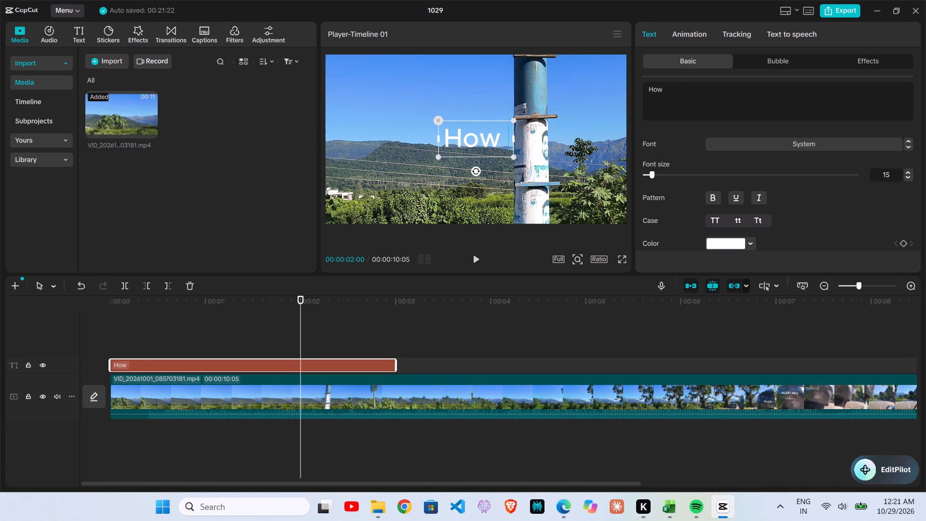
Make the title text italic.
{"action": "left_click", "coordinate": [760, 199]}
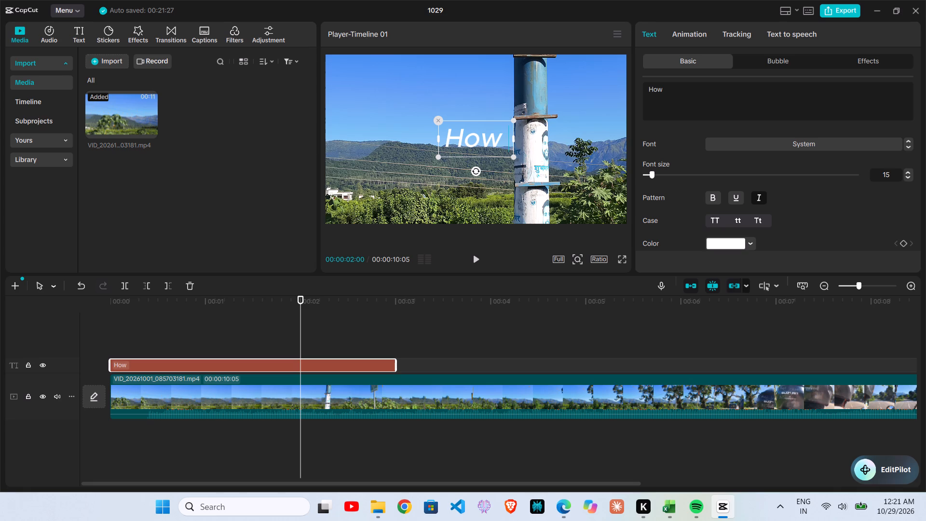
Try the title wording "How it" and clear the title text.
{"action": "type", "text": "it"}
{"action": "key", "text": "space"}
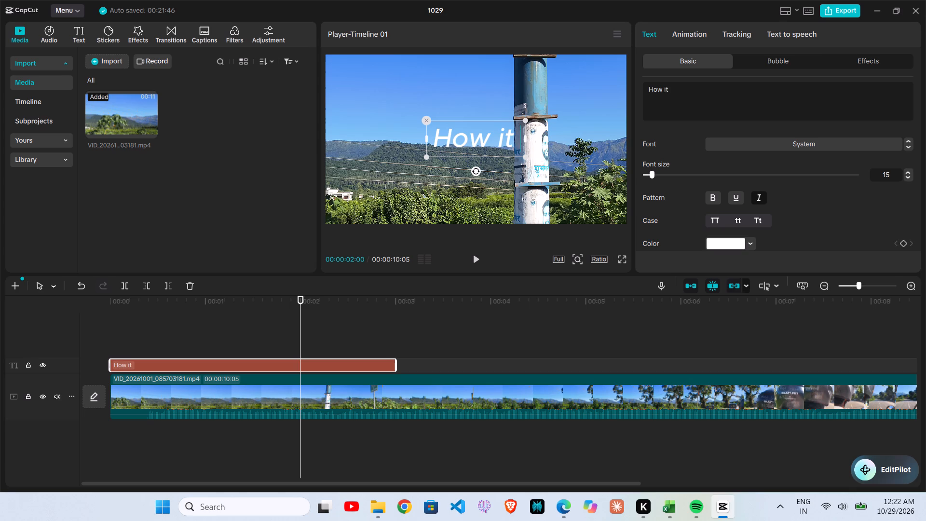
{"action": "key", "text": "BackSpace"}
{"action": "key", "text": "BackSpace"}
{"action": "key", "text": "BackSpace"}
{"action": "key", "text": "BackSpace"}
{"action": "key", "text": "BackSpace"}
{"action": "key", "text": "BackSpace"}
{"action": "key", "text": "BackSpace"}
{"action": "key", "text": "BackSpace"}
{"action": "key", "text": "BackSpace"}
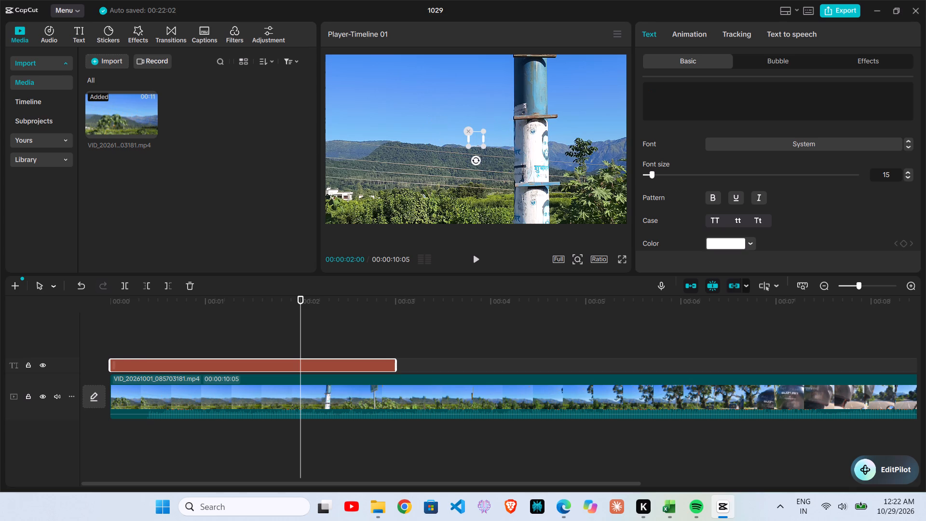
Set the title text to "you & me and a rented".
{"action": "type", "text": "you"}
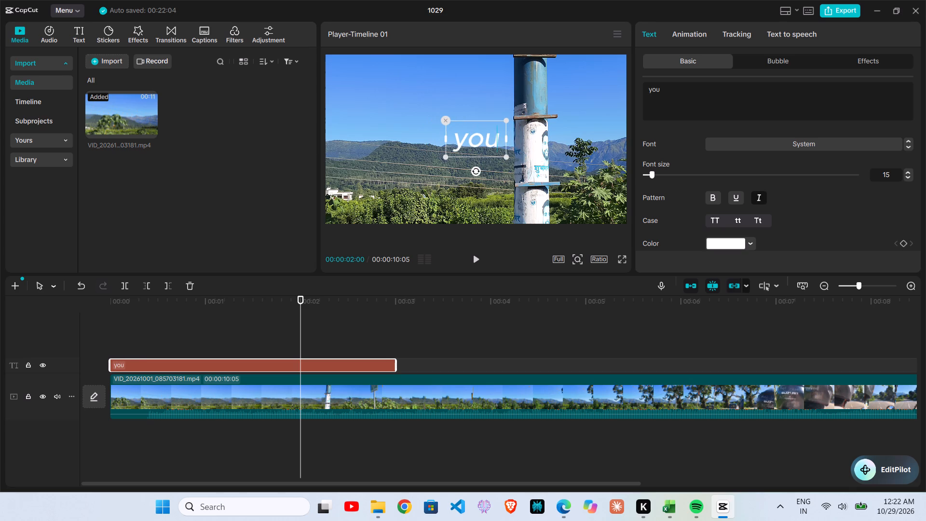
{"action": "key", "text": "space"}
{"action": "type", "text": "and me"}
{"action": "key", "text": "space"}
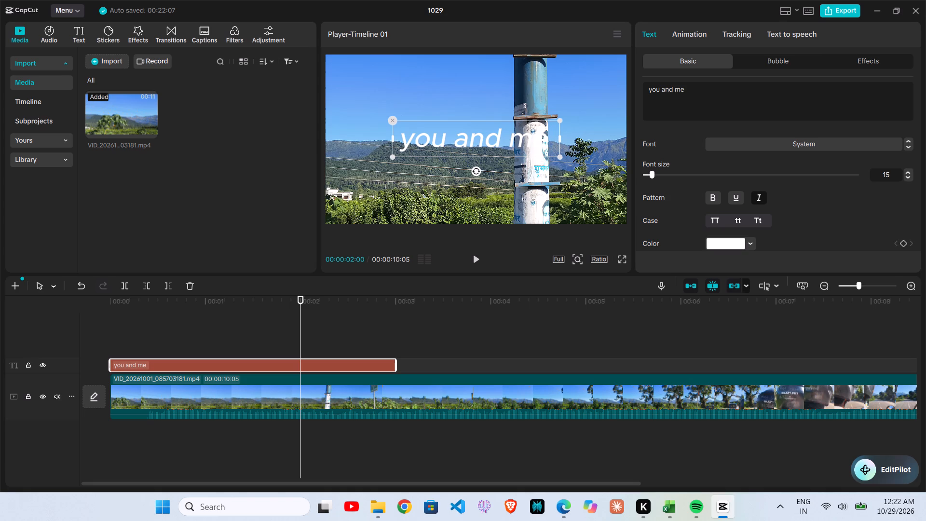
{"action": "type", "text": "and"}
{"action": "key", "text": "space"}
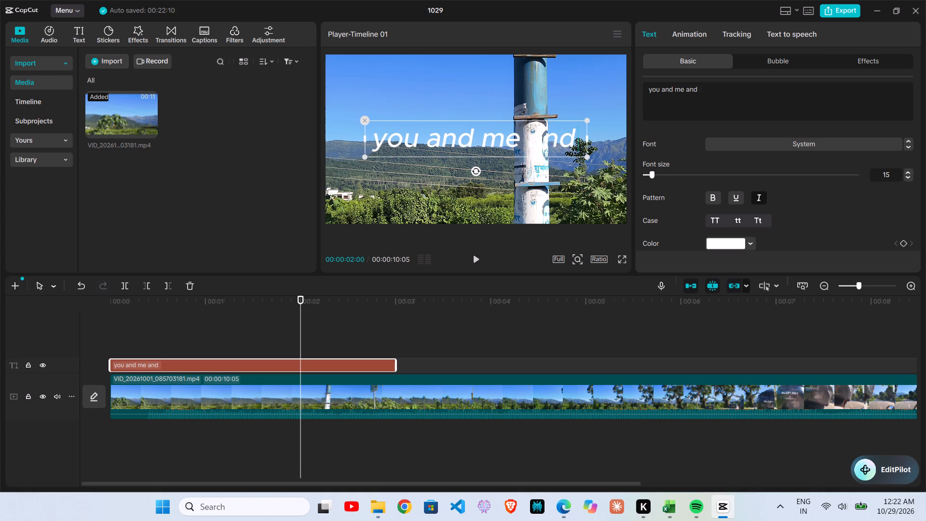
{"action": "key", "text": "BackSpace"}
{"action": "key", "text": "BackSpace"}
{"action": "key", "text": "BackSpace"}
{"action": "key", "text": "BackSpace"}
{"action": "key", "text": "BackSpace"}
{"action": "key", "text": "BackSpace"}
{"action": "key", "text": "BackSpace"}
{"action": "key", "text": "BackSpace"}
{"action": "key", "text": "BackSpace"}
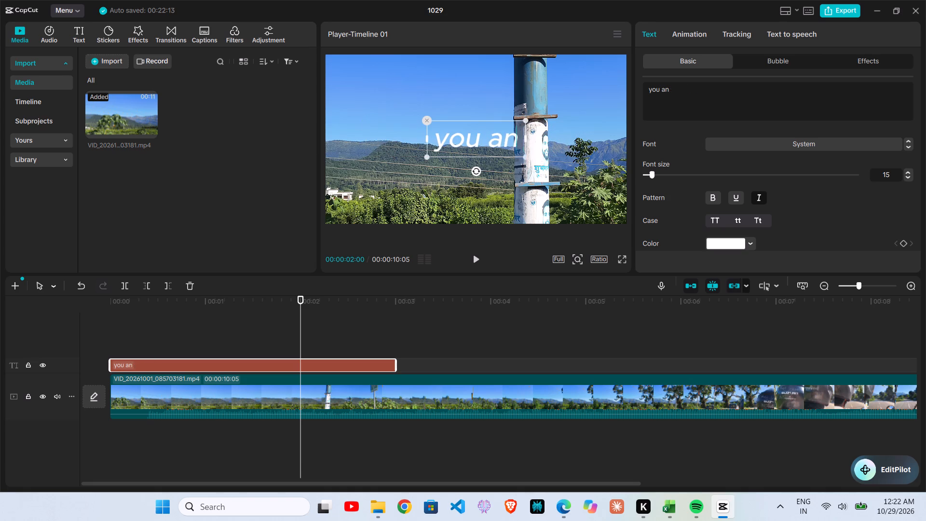
{"action": "key", "text": "BackSpace"}
{"action": "key", "text": "BackSpace"}
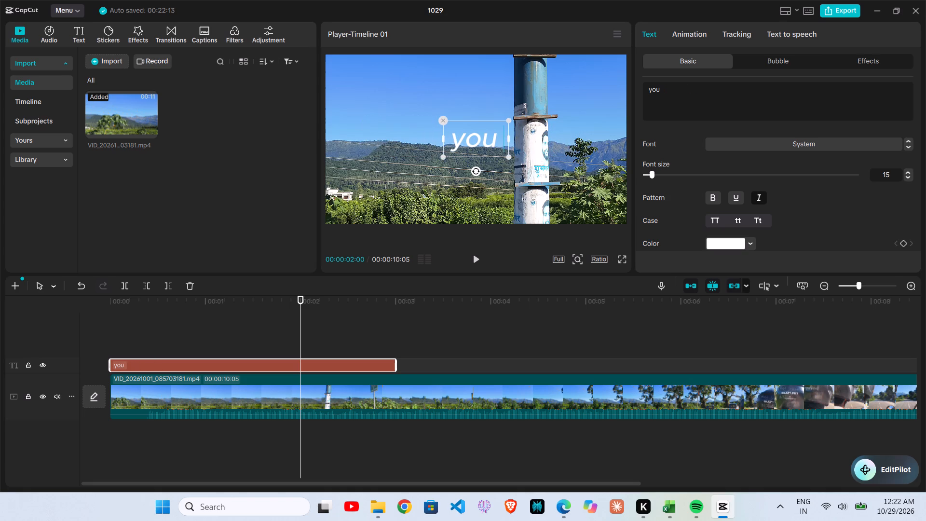
{"action": "type", "text": "& me and"}
{"action": "key", "text": "space"}
{"action": "type", "text": "a ren"}
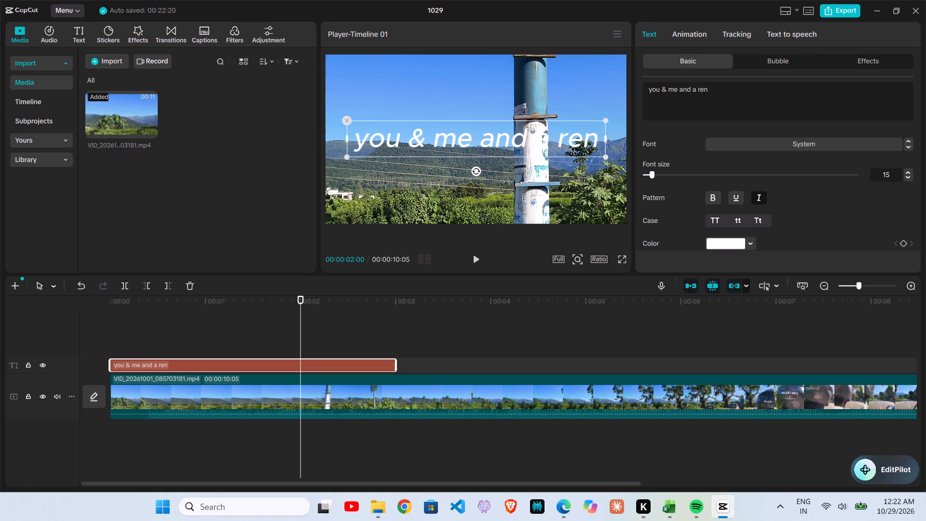
{"action": "type", "text": "ted"}
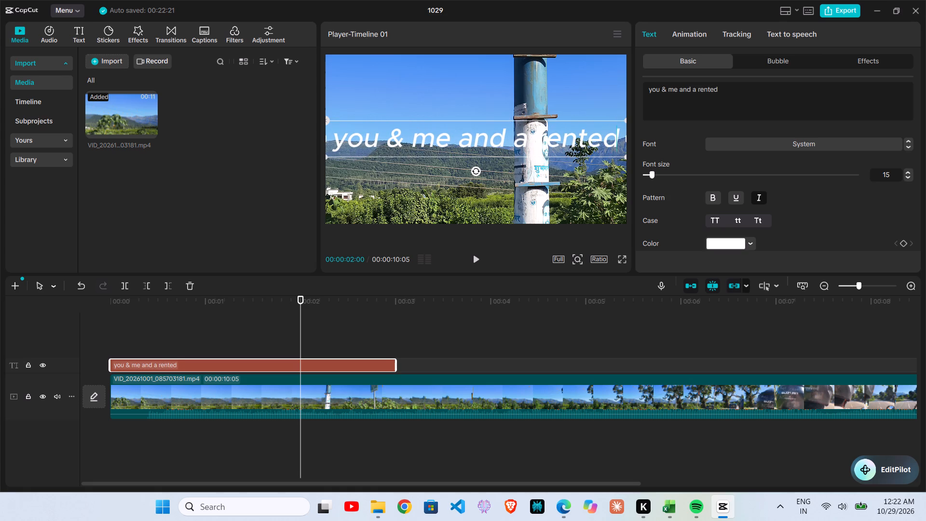
Add a second line to the title reading "scooty in dehradun".
{"action": "key", "text": "shift+Return"}
{"action": "type", "text": "tw"}
{"action": "type", "text": "o wh"}
{"action": "key", "text": "BackSpace"}
{"action": "key", "text": "BackSpace"}
{"action": "key", "text": "BackSpace"}
{"action": "key", "text": "BackSpace"}
{"action": "key", "text": "BackSpace"}
{"action": "key", "text": "BackSpace"}
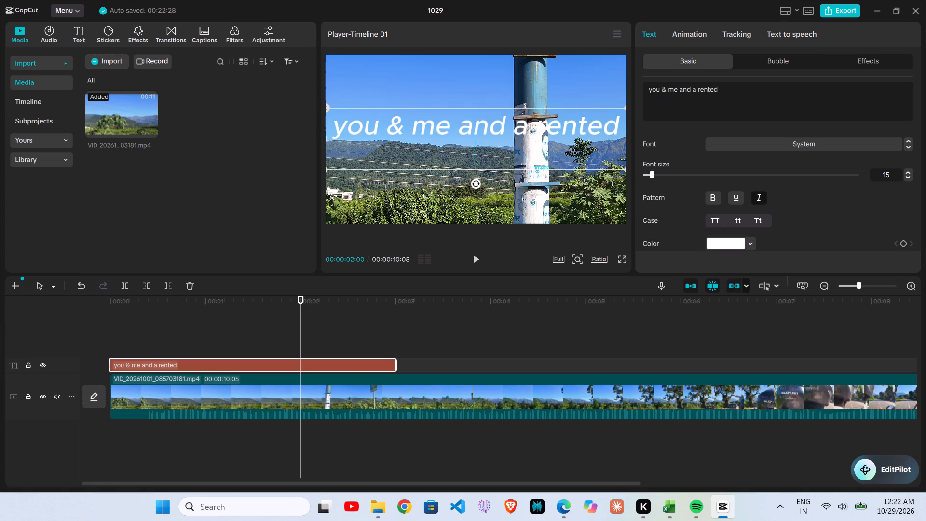
{"action": "type", "text": "scooty in h"}
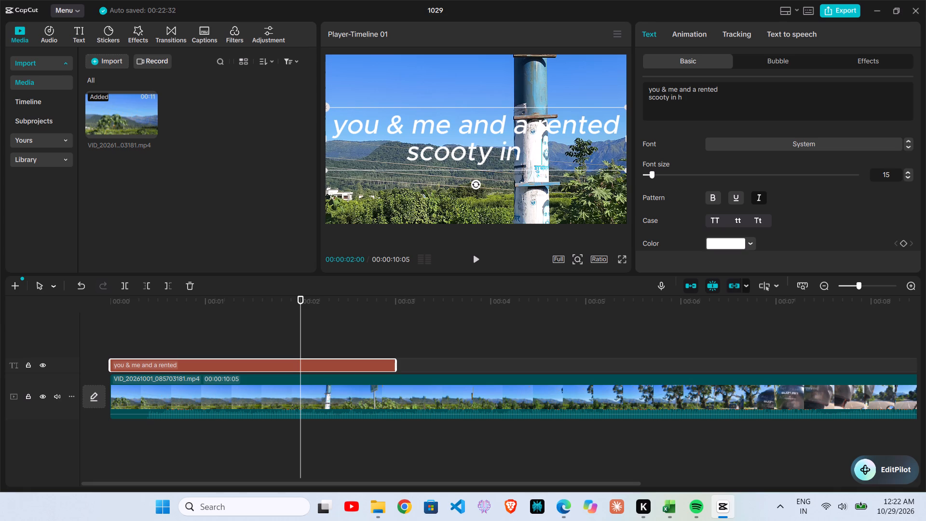
{"action": "key", "text": "BackSpace"}
{"action": "key", "text": "BackSpace"}
{"action": "key", "text": "space"}
{"action": "type", "text": "dehradun"}
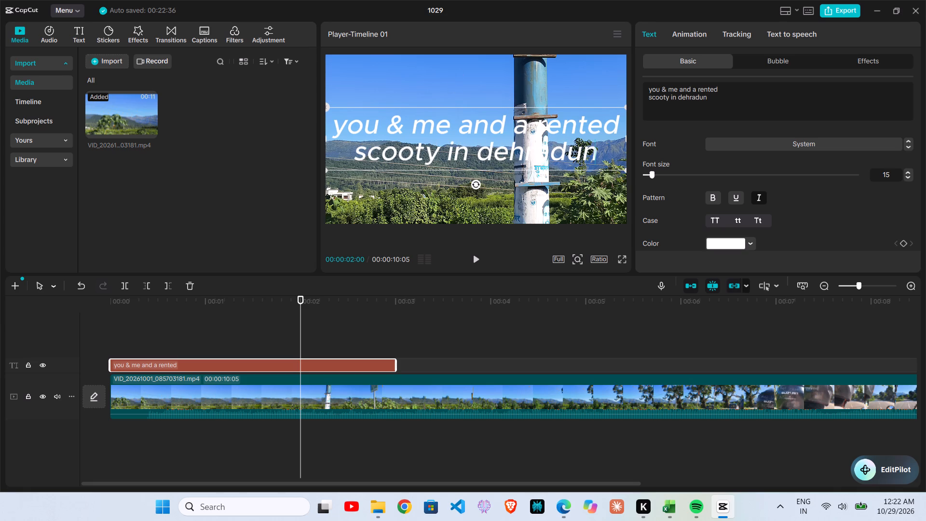
Scale the two-line title down to about a third of the frame width, keeping it centred over the video.
{"action": "left_click_drag", "start_coordinate": [326, 106], "coordinate": [346, 115]}
{"action": "left_click", "coordinate": [346, 115]}
{"action": "left_click_drag", "start_coordinate": [326, 170], "coordinate": [465, 123]}
{"action": "left_click_drag", "start_coordinate": [467, 135], "coordinate": [468, 141]}
{"action": "left_click", "coordinate": [401, 160]}
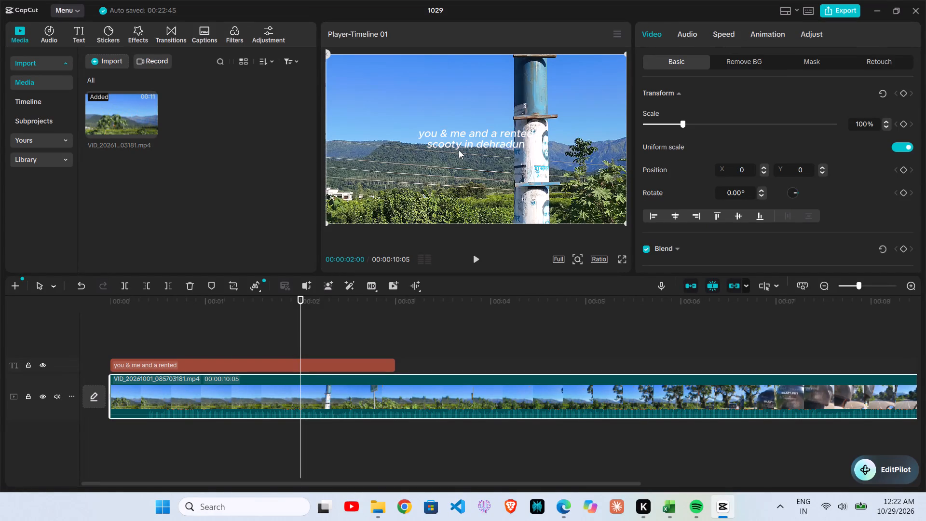
{"action": "left_click", "coordinate": [468, 139]}
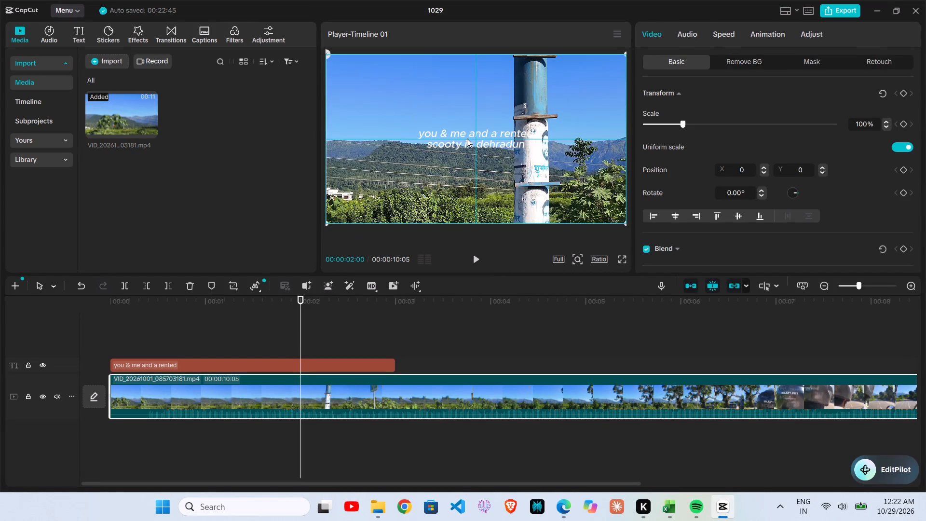
{"action": "left_click", "coordinate": [467, 138]}
{"action": "left_click", "coordinate": [467, 138]}
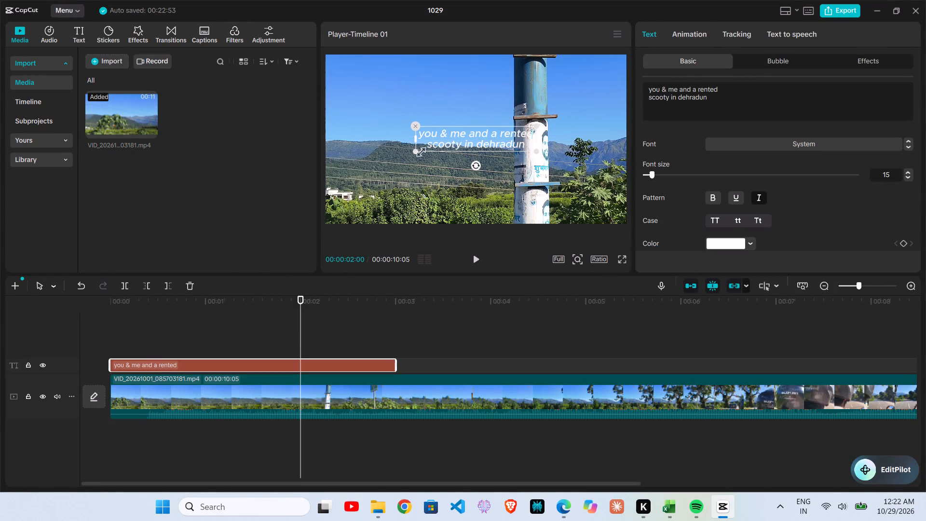
{"action": "left_click_drag", "start_coordinate": [414, 155], "coordinate": [433, 150]}
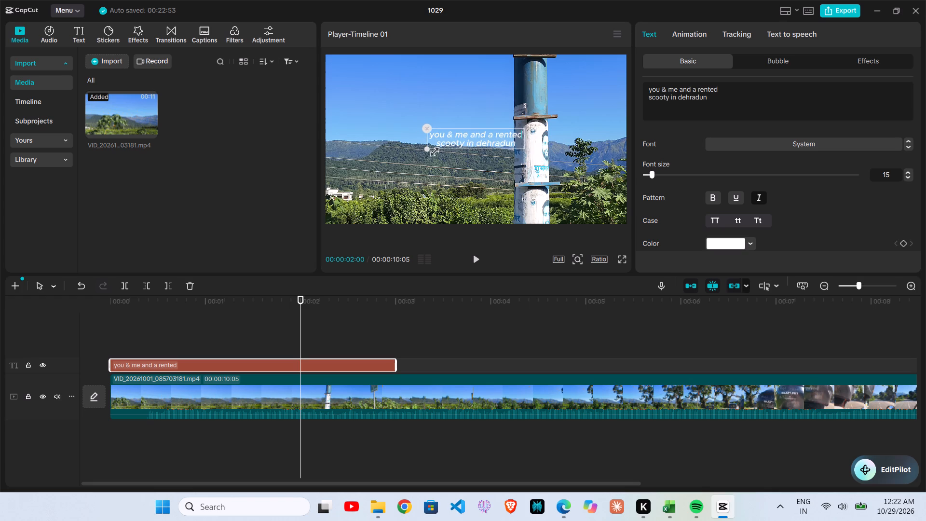
{"action": "left_click_drag", "start_coordinate": [433, 150], "coordinate": [435, 148]}
{"action": "left_click", "coordinate": [413, 173]}
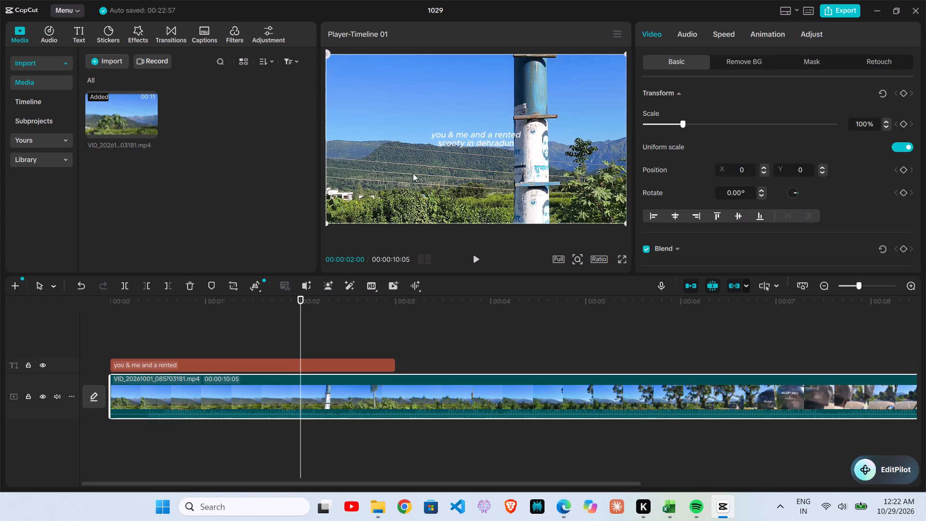
Play back the timeline from 00:00:02:00 to check the resized title over the video.
{"action": "left_click", "coordinate": [474, 259]}
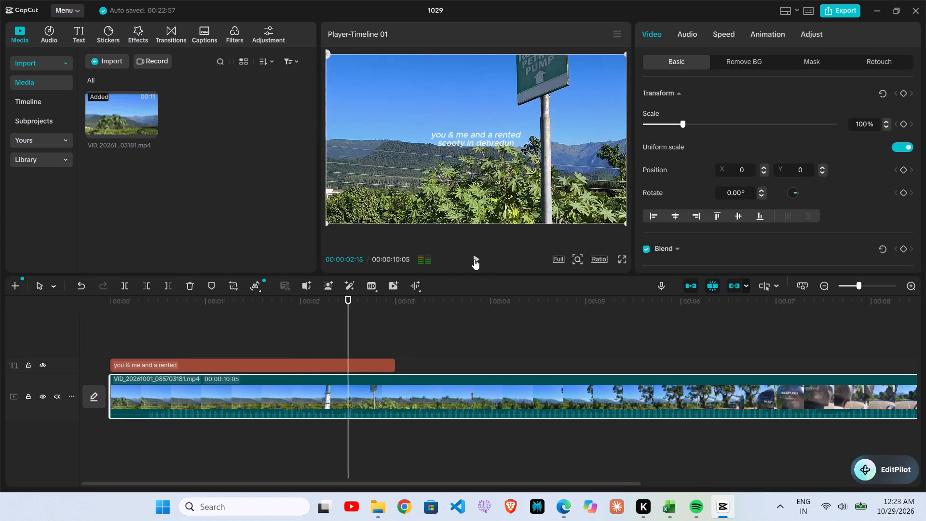
Extend the end of the title clip to match the end of the video clip at 00:00:10:05.
{"action": "left_click", "coordinate": [328, 369]}
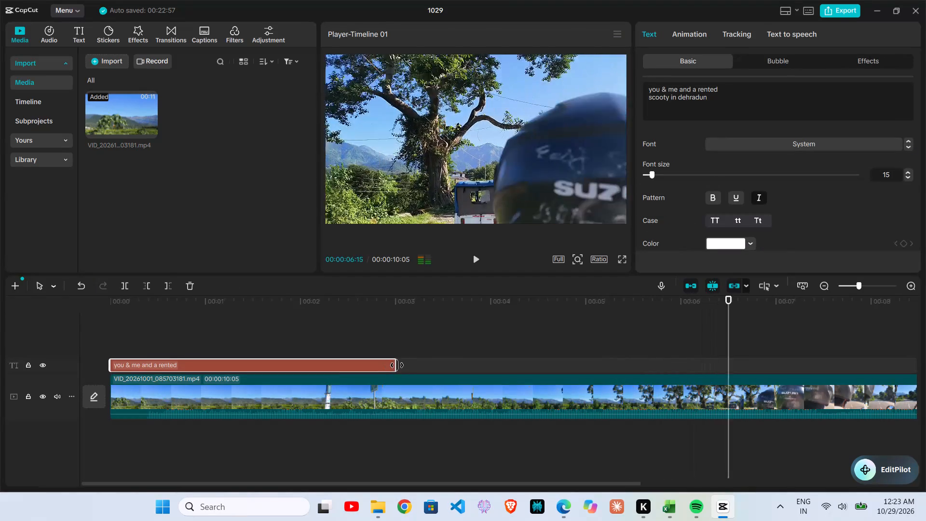
{"action": "left_click_drag", "start_coordinate": [395, 364], "coordinate": [697, 388]}
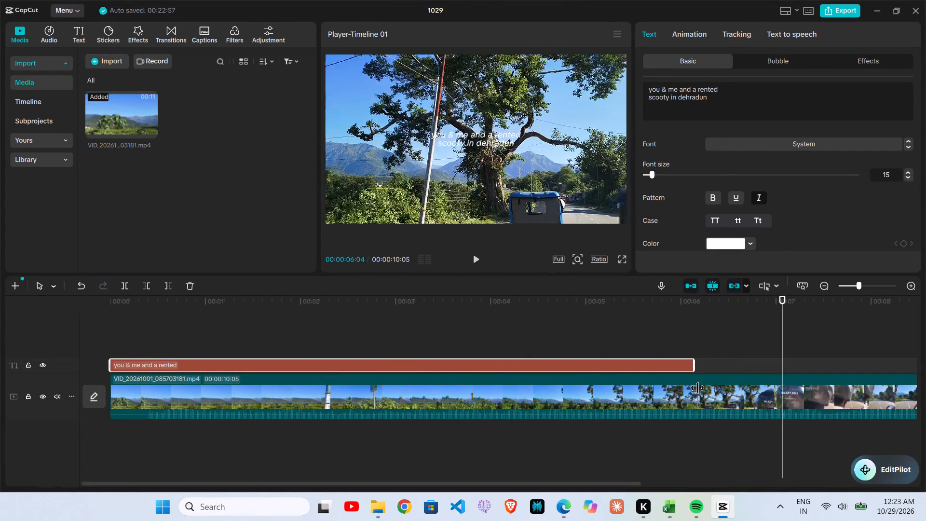
{"action": "left_click_drag", "start_coordinate": [697, 388], "coordinate": [857, 388]}
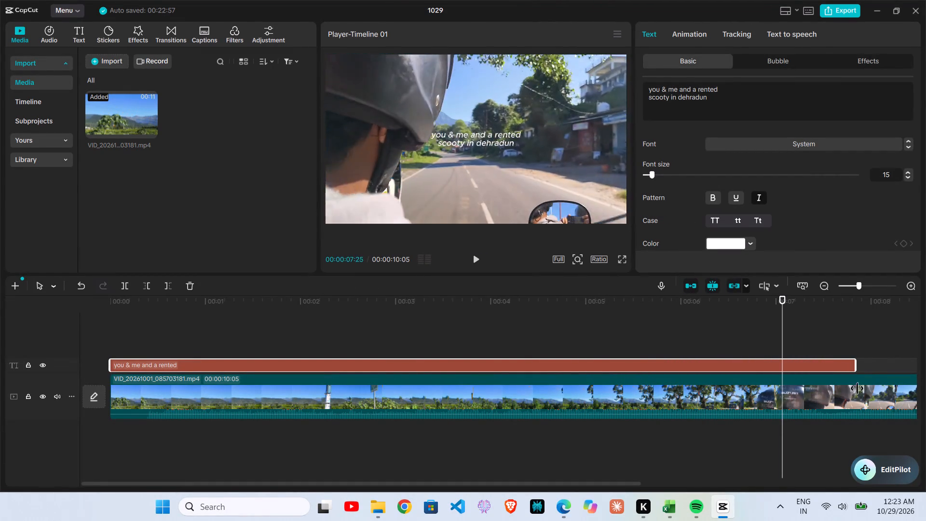
{"action": "left_click_drag", "start_coordinate": [857, 388], "coordinate": [674, 376]}
{"action": "left_click", "coordinate": [512, 204]}
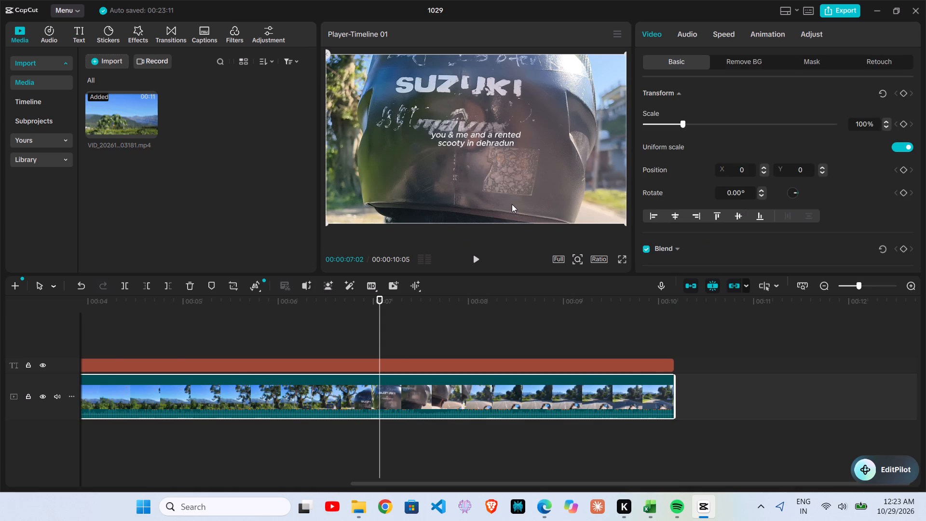
Add " <3" to the end of the title's second line, after "scooty in dehradun".
{"action": "scroll", "coordinate": [418, 396], "scroll_direction": "right", "scroll_amount": 8}
{"action": "left_click", "coordinate": [485, 137]}
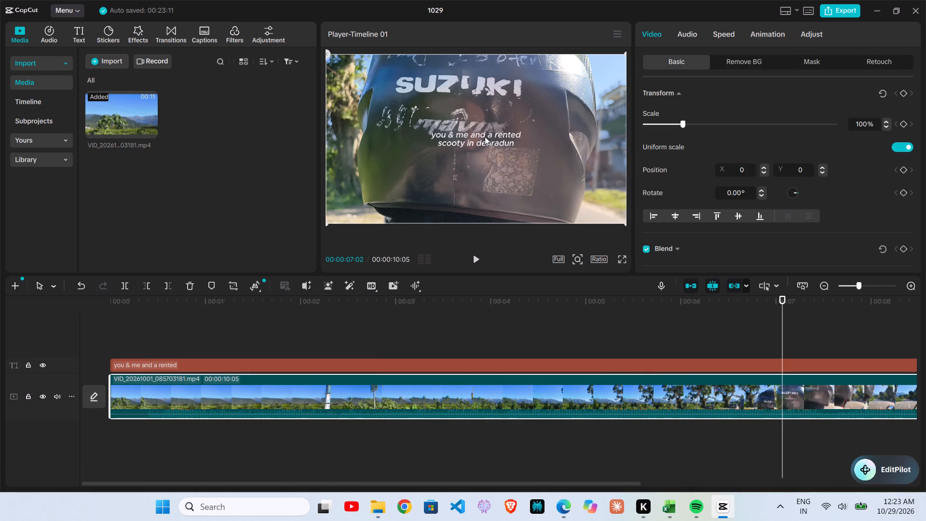
{"action": "left_click", "coordinate": [514, 145]}
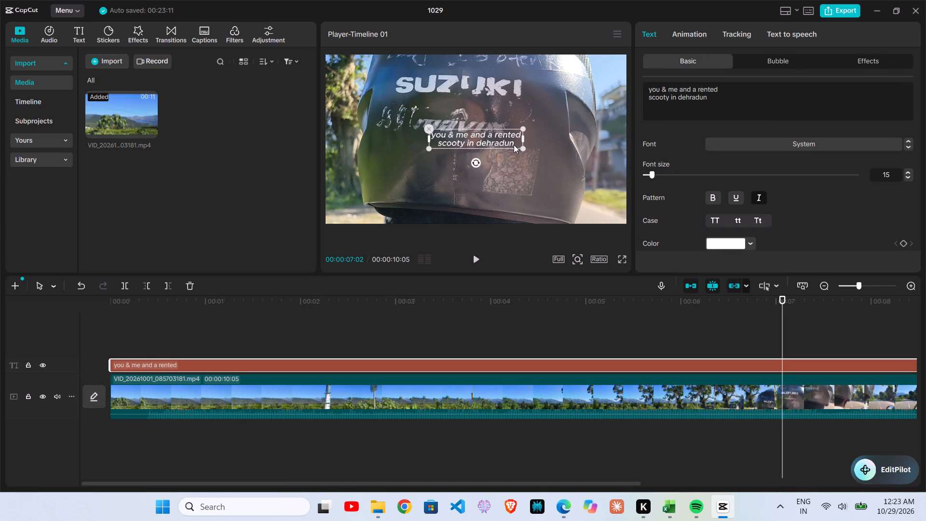
{"action": "left_click", "coordinate": [513, 138]}
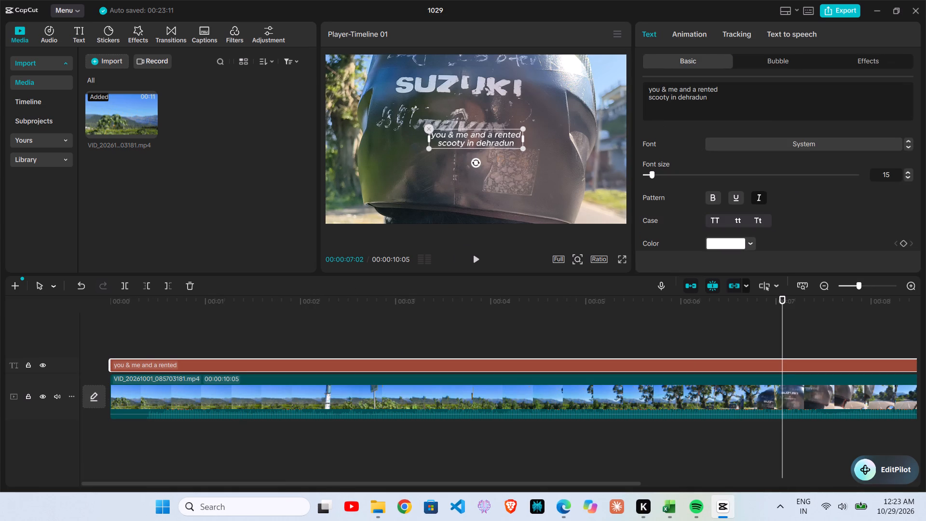
{"action": "left_click", "coordinate": [726, 104]}
{"action": "key", "text": "space"}
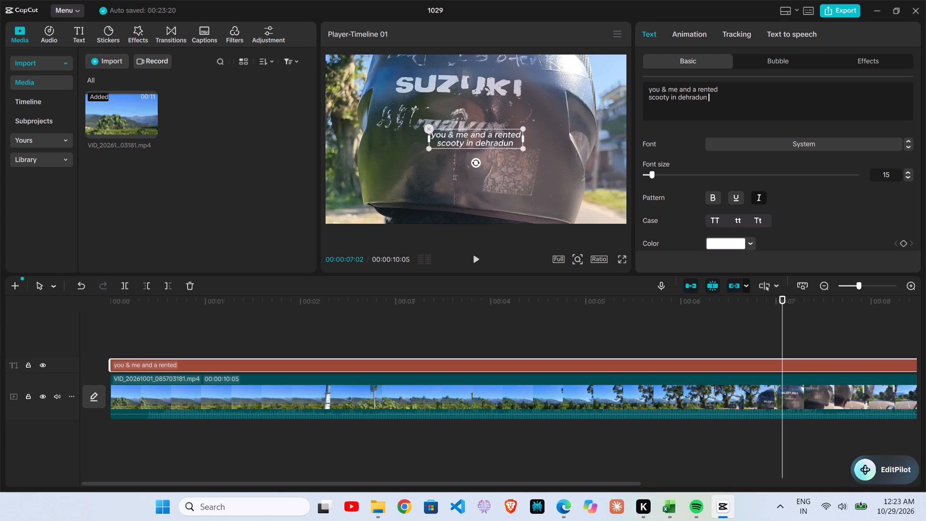
{"action": "type", "text": "<3"}
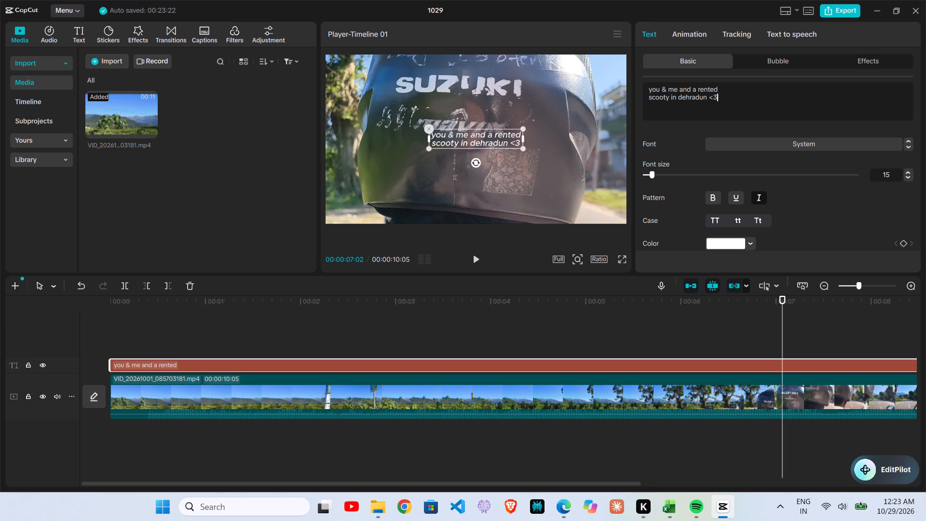
{"action": "left_click", "coordinate": [585, 159]}
Play back parts of the video, including from 00:00:00:00, to check how the edited title reads over the footage.
{"action": "scroll", "coordinate": [335, 357], "scroll_direction": "right", "scroll_amount": 9}
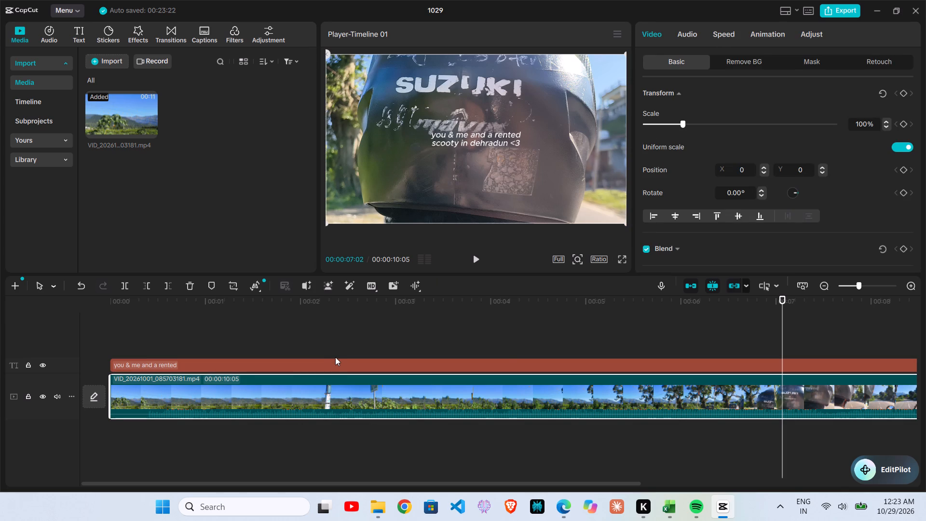
{"action": "scroll", "coordinate": [335, 357], "scroll_direction": "right", "scroll_amount": 6}
{"action": "left_click", "coordinate": [149, 366]}
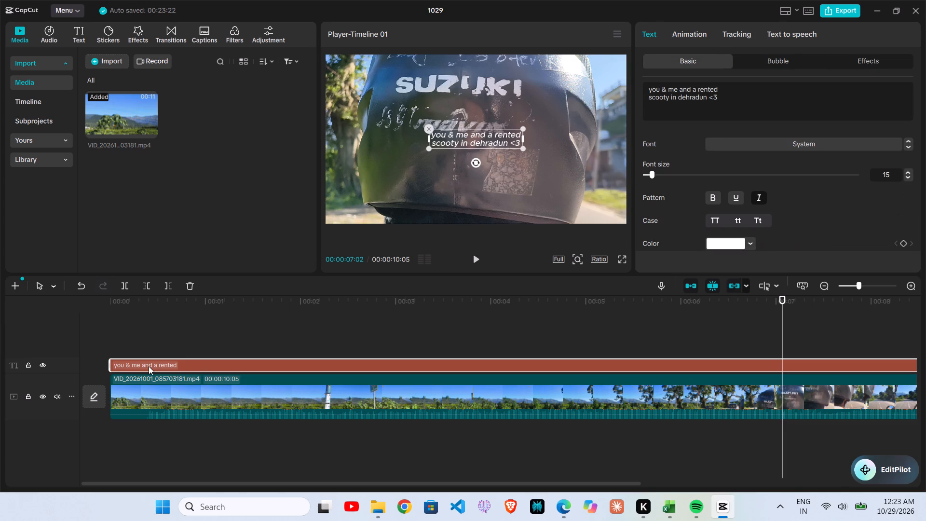
{"action": "left_click", "coordinate": [468, 258]}
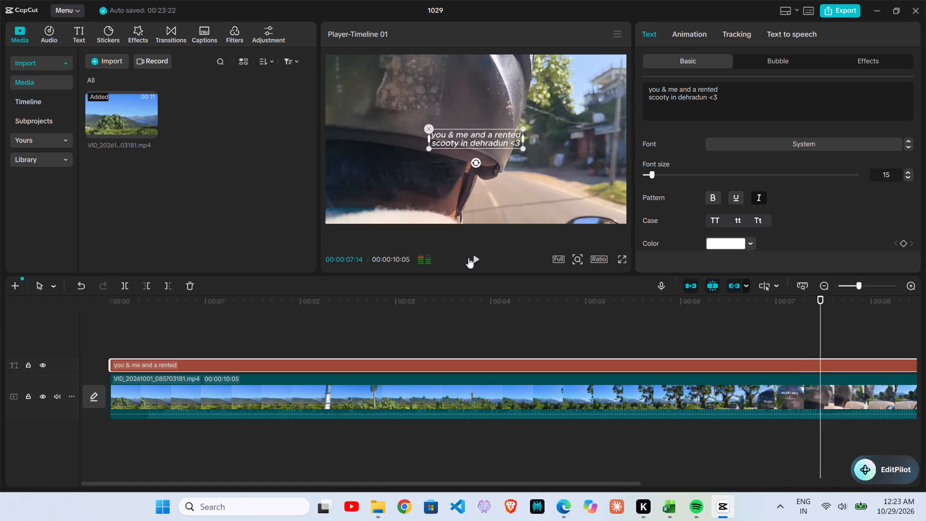
{"action": "left_click", "coordinate": [494, 206]}
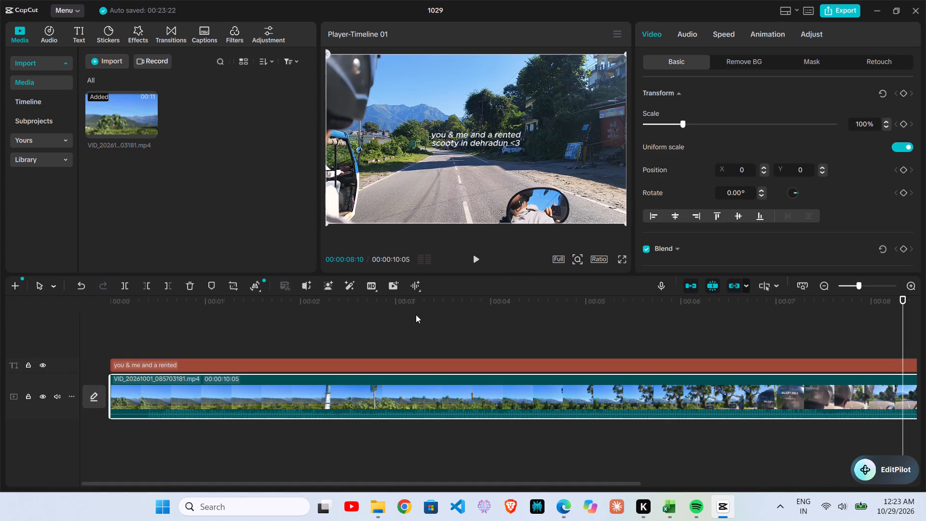
{"action": "left_click", "coordinate": [413, 318]}
{"action": "left_click", "coordinate": [473, 256]}
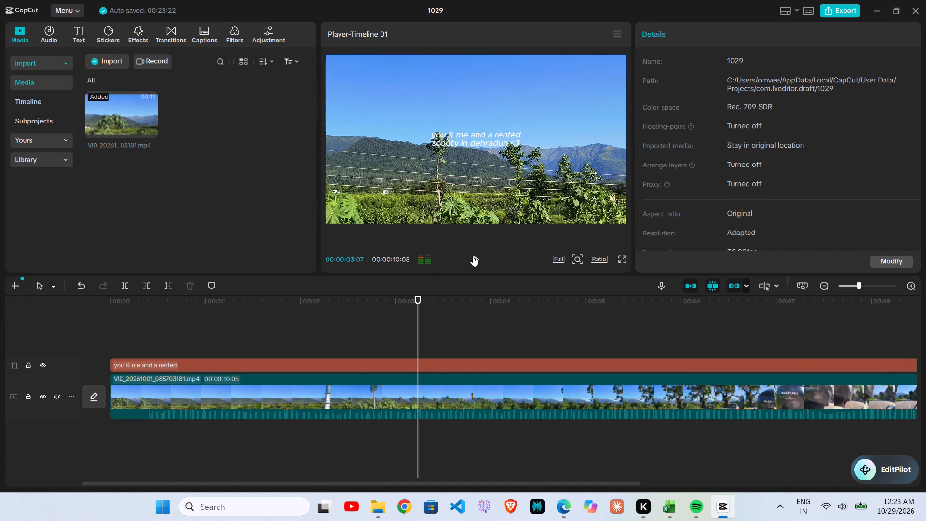
{"action": "left_click_drag", "start_coordinate": [175, 385], "coordinate": [84, 397]}
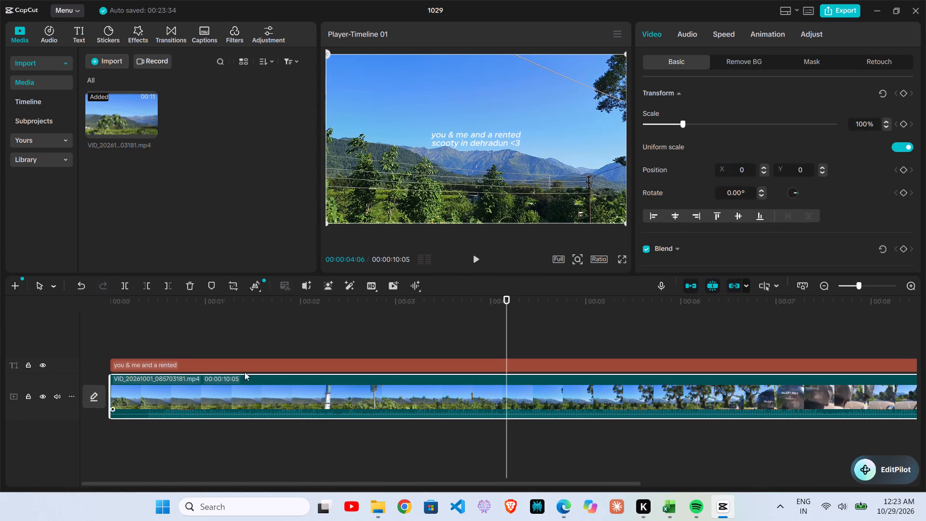
{"action": "left_click_drag", "start_coordinate": [502, 401], "coordinate": [457, 376]}
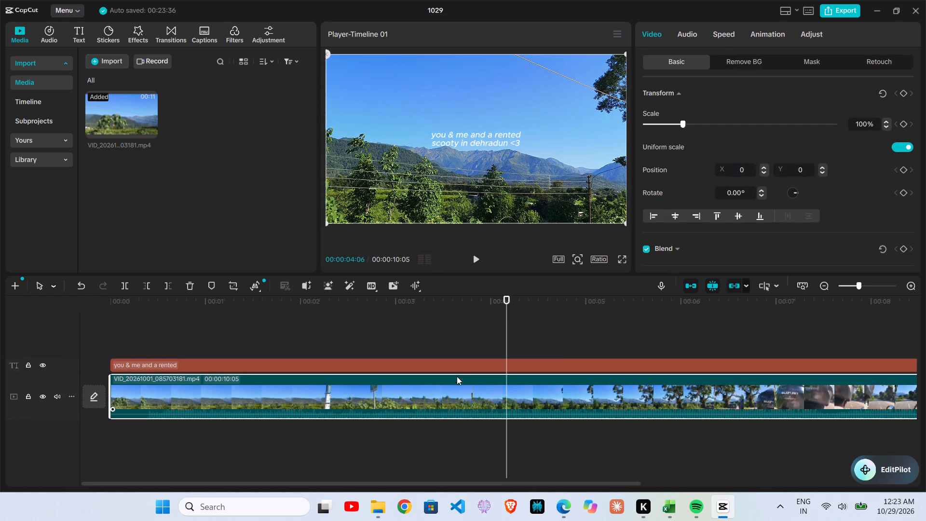
{"action": "left_click_drag", "start_coordinate": [504, 298], "coordinate": [89, 339]}
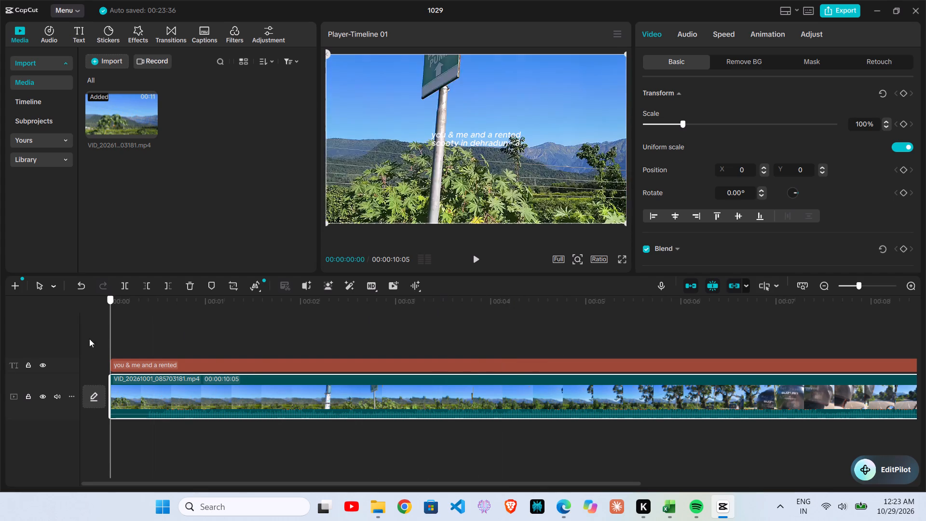
{"action": "left_click_drag", "start_coordinate": [89, 339], "coordinate": [89, 338]}
{"action": "left_click", "coordinate": [481, 260]}
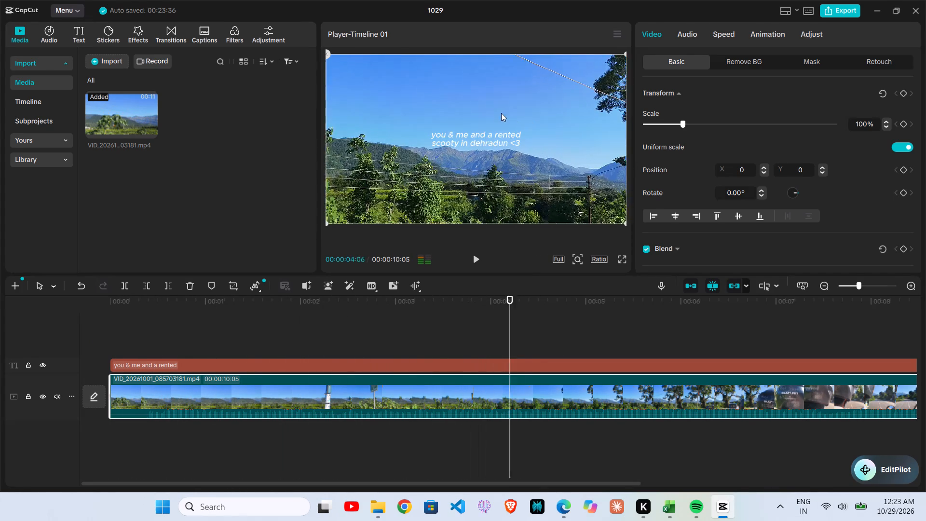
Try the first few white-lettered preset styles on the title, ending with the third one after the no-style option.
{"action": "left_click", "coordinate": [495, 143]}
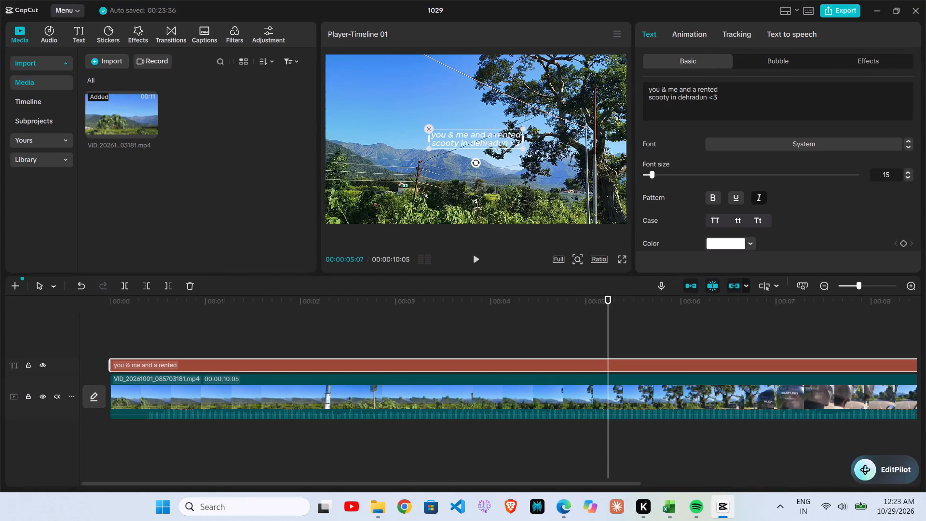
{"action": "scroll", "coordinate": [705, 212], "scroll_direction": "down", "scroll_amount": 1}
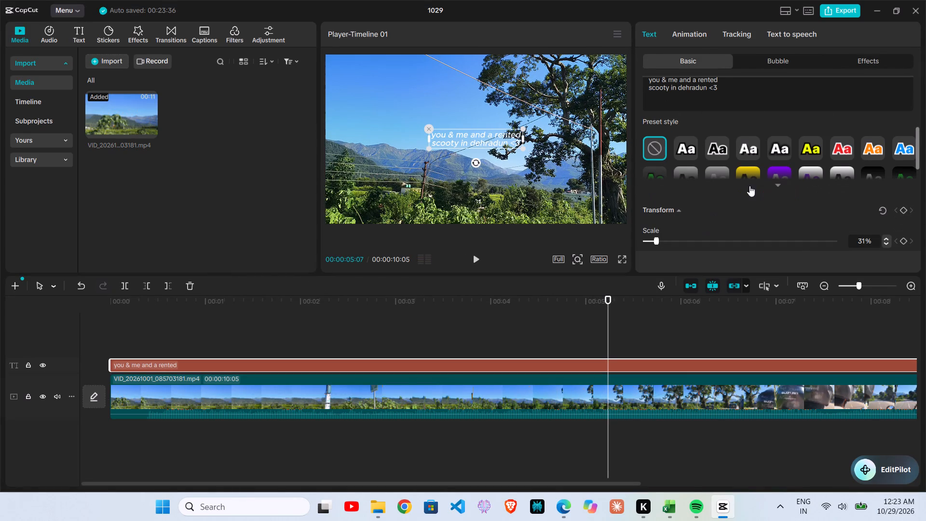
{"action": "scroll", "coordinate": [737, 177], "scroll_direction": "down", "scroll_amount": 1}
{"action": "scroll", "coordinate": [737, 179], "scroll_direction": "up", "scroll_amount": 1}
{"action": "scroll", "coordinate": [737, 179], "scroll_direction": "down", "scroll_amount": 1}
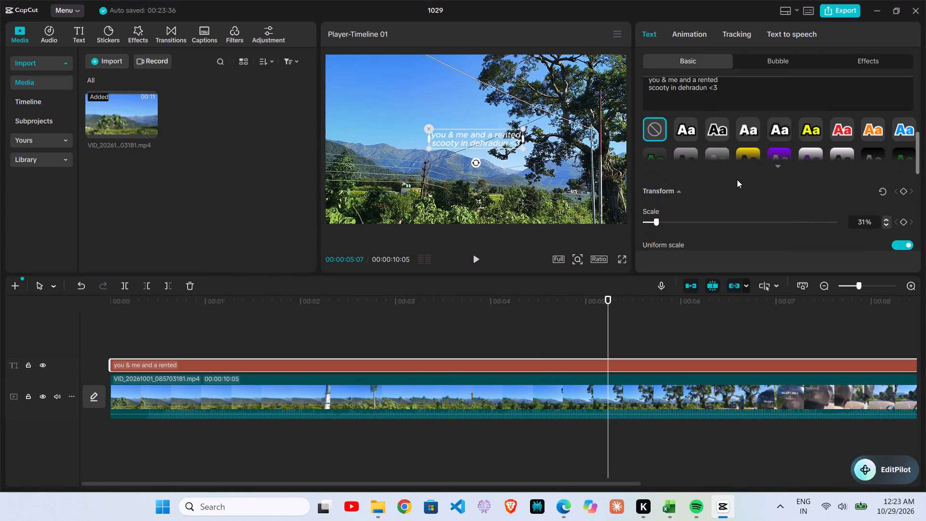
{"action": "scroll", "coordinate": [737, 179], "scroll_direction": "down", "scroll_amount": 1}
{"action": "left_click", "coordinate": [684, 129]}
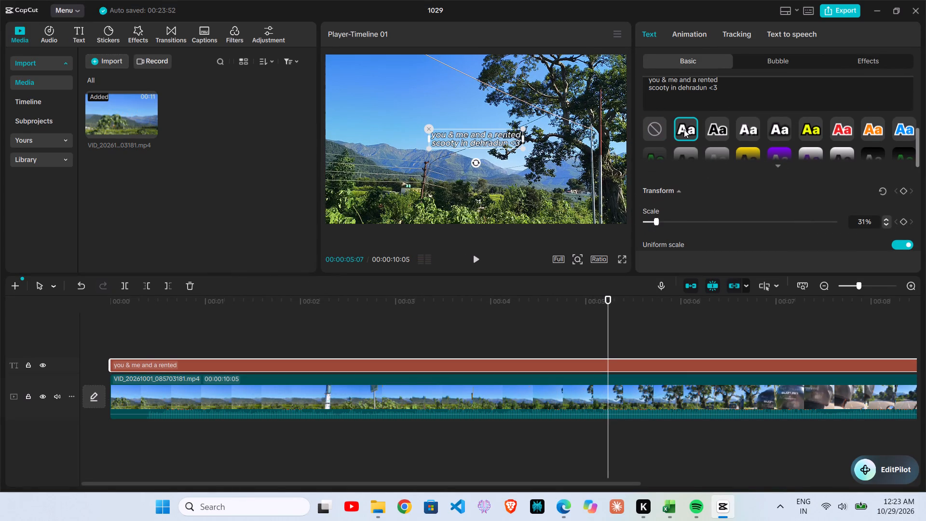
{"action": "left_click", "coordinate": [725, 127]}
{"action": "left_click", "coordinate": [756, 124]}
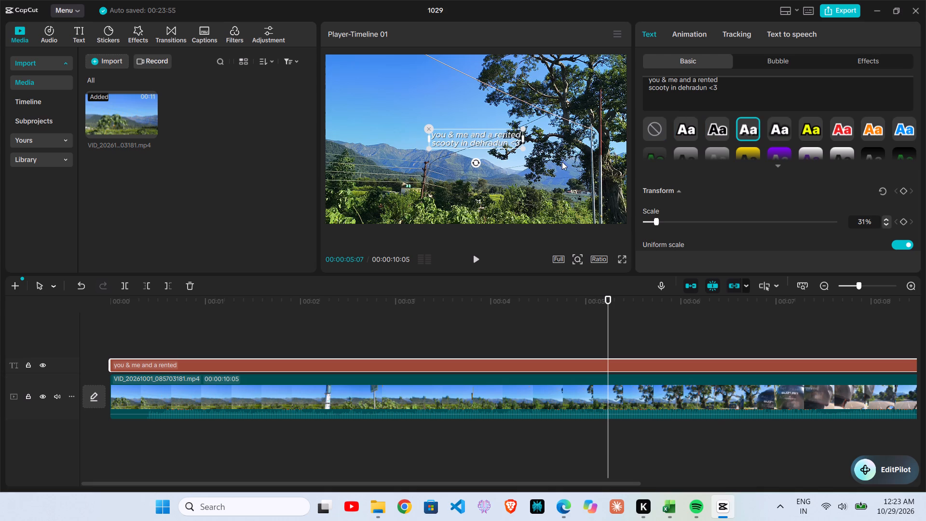
Play back the timeline from 00:00:00:07 to check the styled title against the footage.
{"action": "left_click_drag", "start_coordinate": [608, 295], "coordinate": [508, 310]}
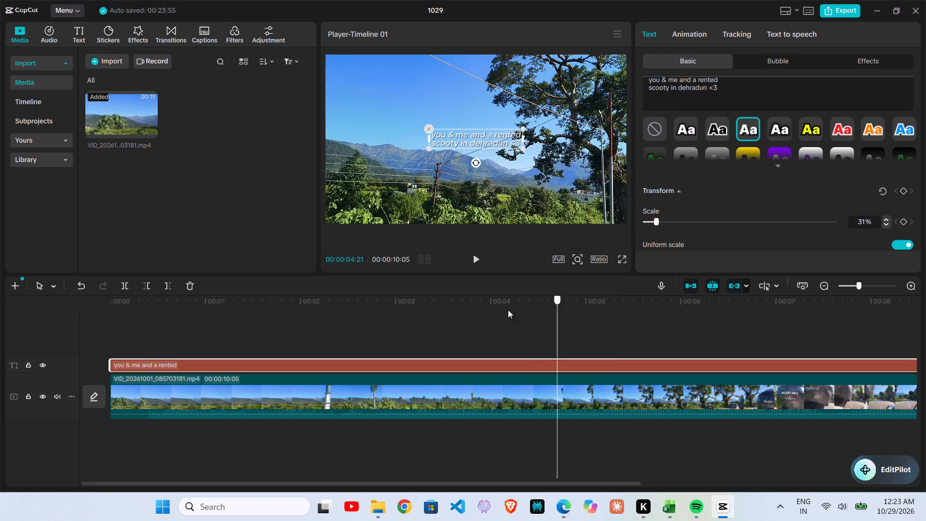
{"action": "left_click_drag", "start_coordinate": [508, 310], "coordinate": [133, 317]}
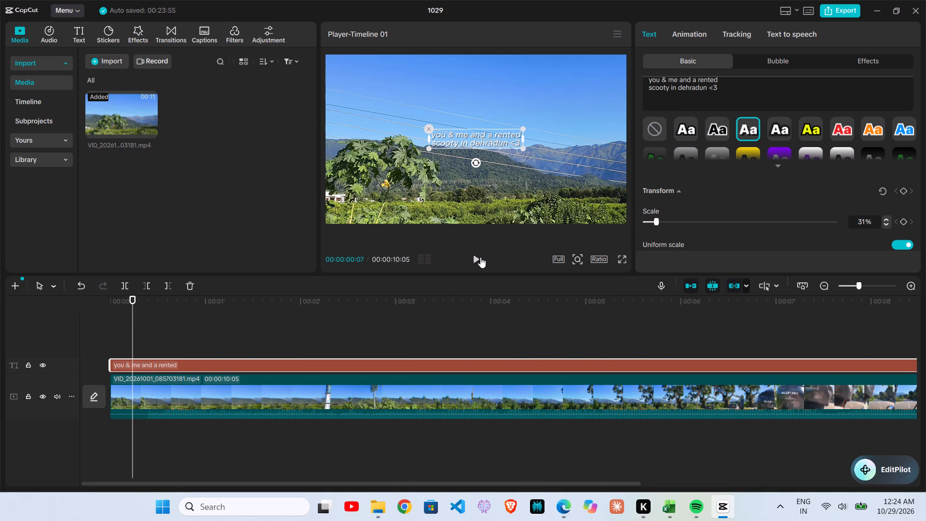
{"action": "left_click", "coordinate": [480, 257]}
{"action": "left_click", "coordinate": [530, 217]}
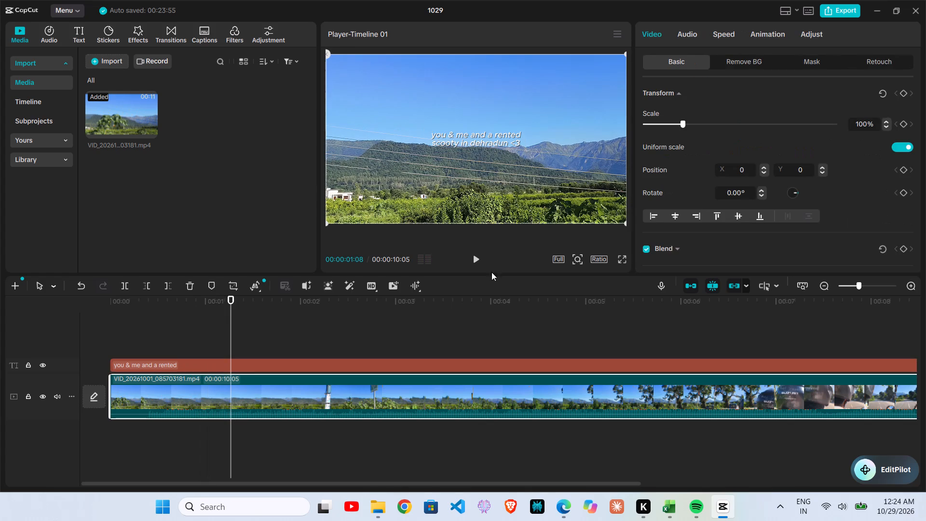
{"action": "left_click", "coordinate": [477, 255]}
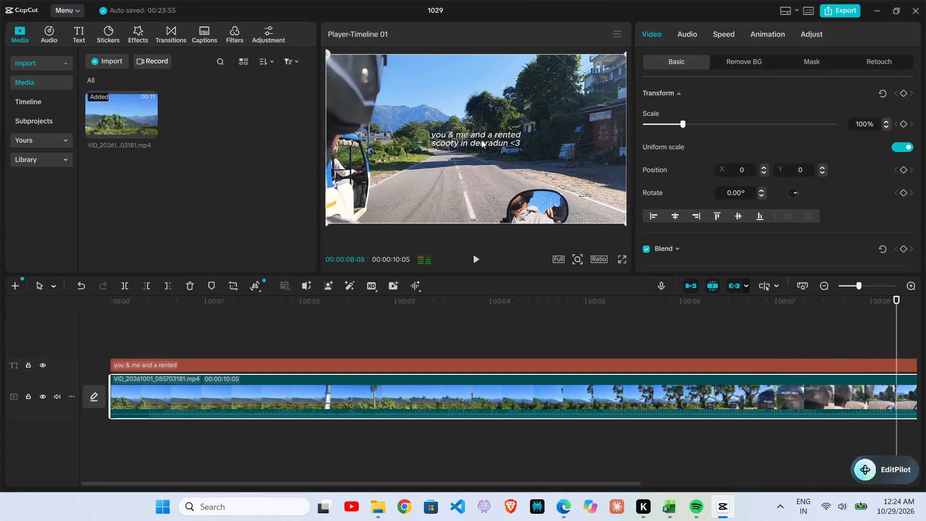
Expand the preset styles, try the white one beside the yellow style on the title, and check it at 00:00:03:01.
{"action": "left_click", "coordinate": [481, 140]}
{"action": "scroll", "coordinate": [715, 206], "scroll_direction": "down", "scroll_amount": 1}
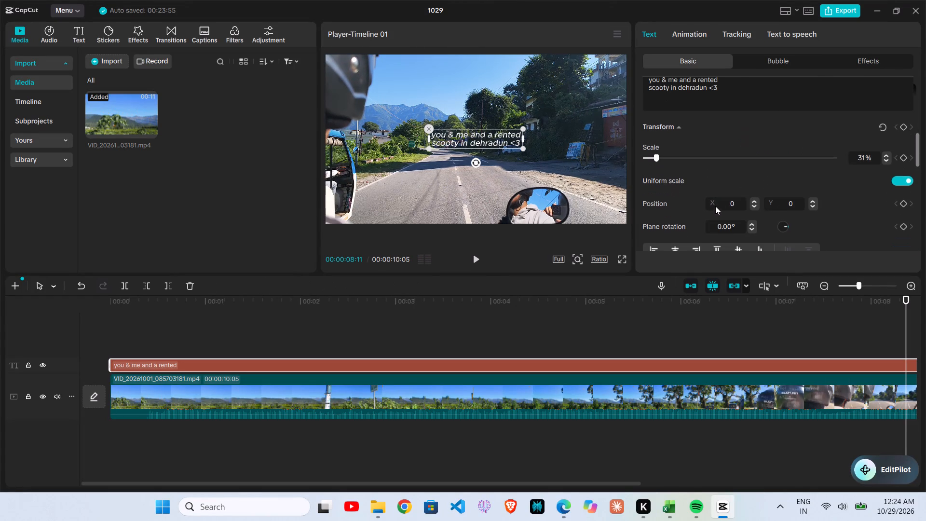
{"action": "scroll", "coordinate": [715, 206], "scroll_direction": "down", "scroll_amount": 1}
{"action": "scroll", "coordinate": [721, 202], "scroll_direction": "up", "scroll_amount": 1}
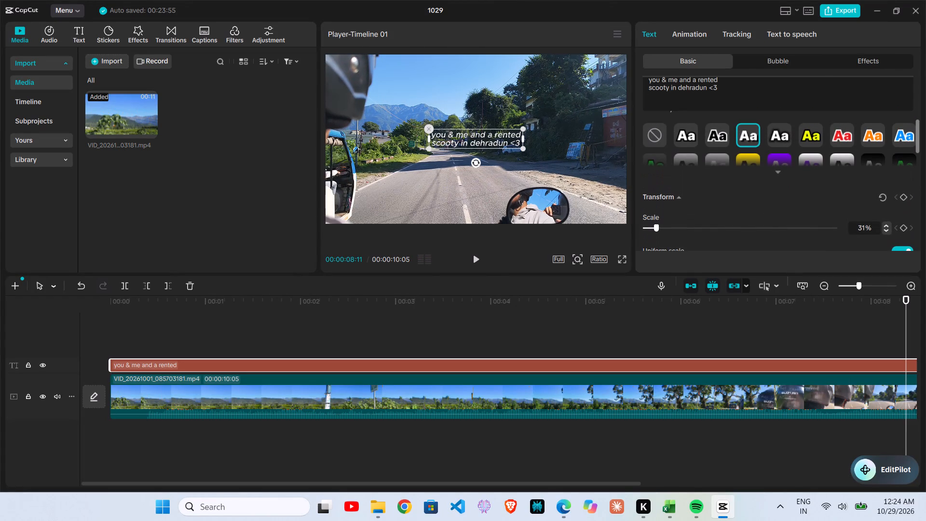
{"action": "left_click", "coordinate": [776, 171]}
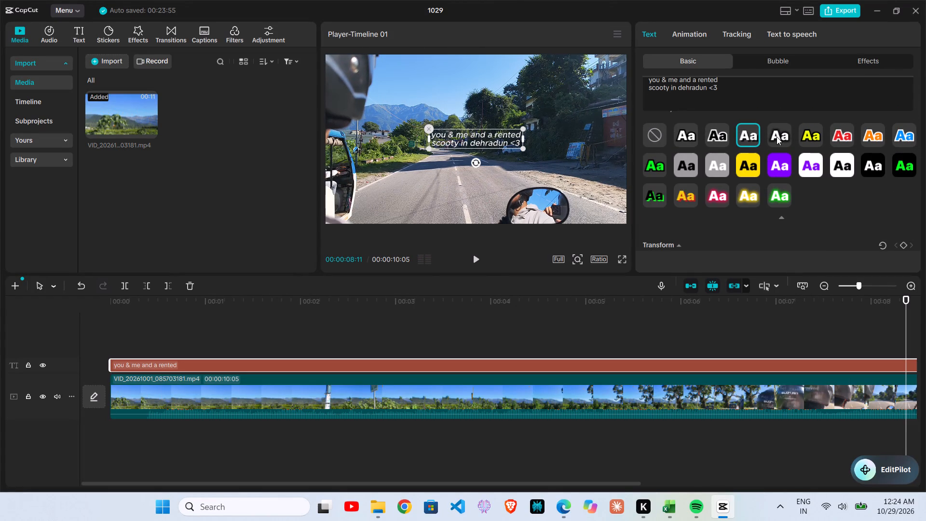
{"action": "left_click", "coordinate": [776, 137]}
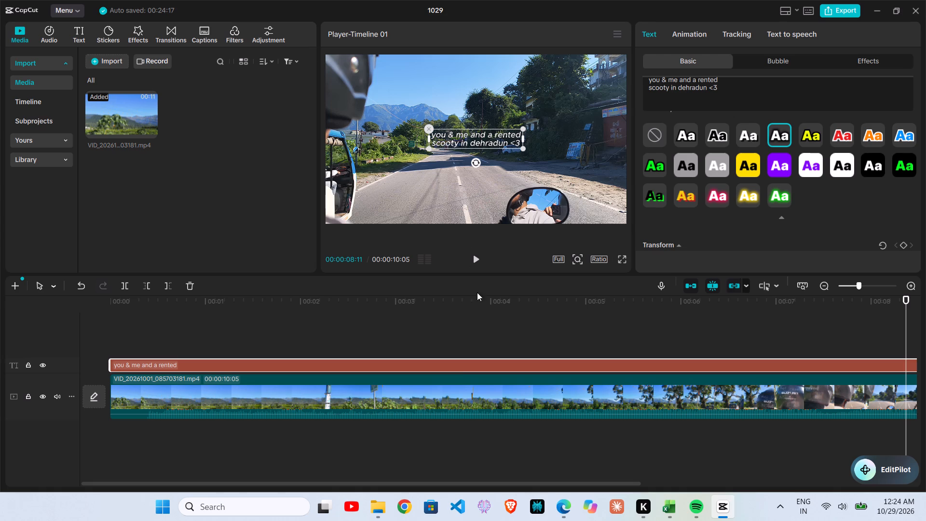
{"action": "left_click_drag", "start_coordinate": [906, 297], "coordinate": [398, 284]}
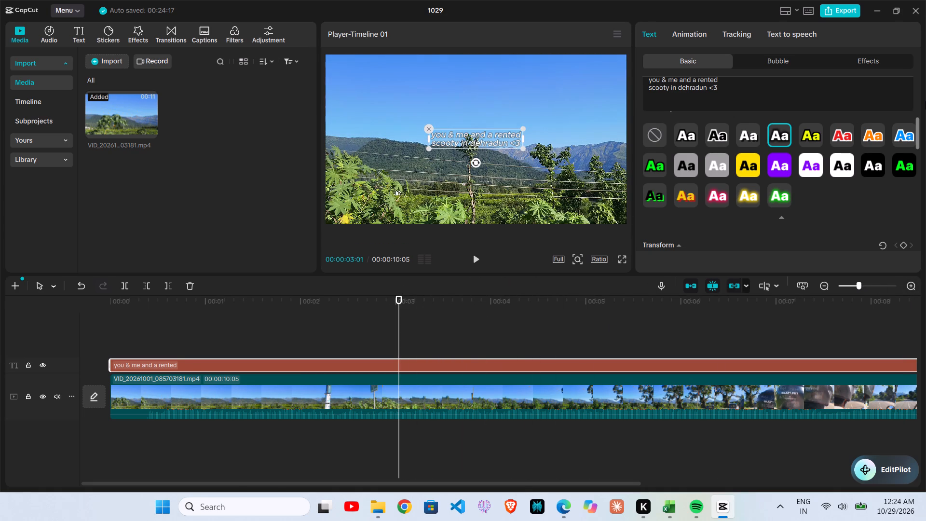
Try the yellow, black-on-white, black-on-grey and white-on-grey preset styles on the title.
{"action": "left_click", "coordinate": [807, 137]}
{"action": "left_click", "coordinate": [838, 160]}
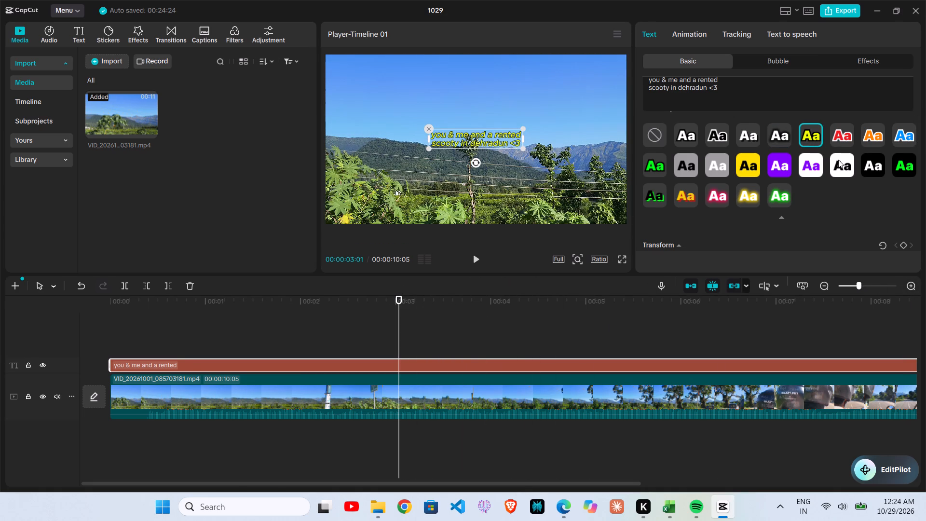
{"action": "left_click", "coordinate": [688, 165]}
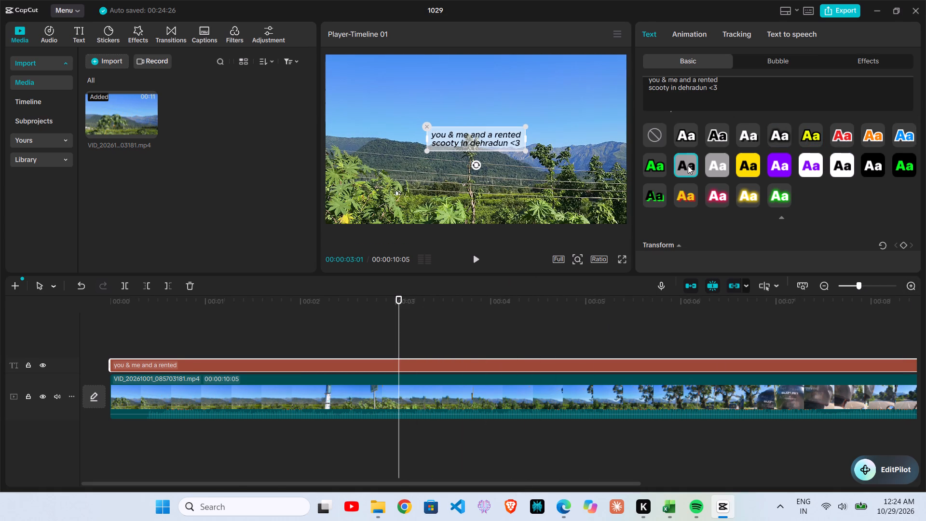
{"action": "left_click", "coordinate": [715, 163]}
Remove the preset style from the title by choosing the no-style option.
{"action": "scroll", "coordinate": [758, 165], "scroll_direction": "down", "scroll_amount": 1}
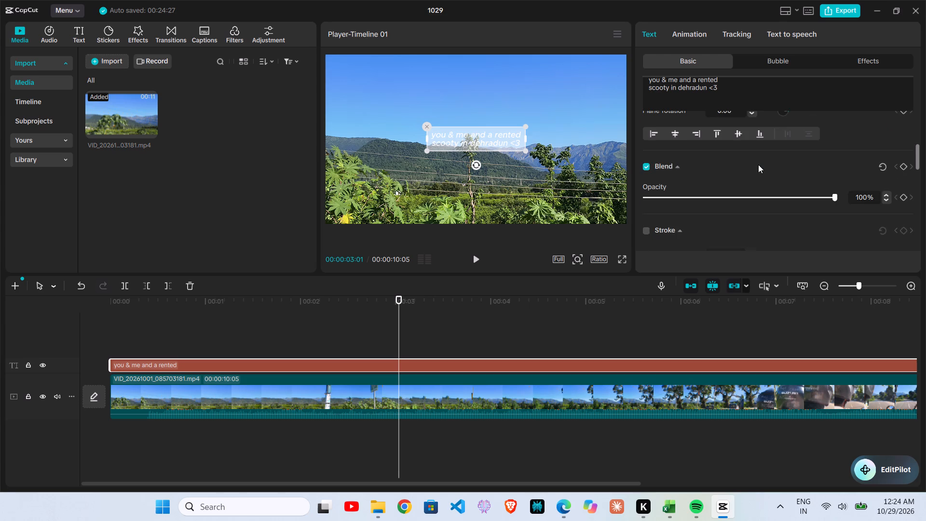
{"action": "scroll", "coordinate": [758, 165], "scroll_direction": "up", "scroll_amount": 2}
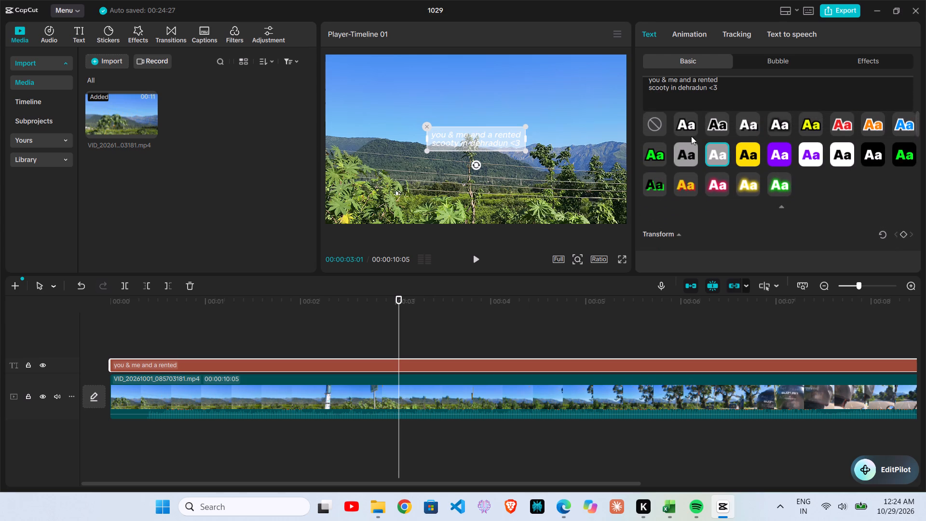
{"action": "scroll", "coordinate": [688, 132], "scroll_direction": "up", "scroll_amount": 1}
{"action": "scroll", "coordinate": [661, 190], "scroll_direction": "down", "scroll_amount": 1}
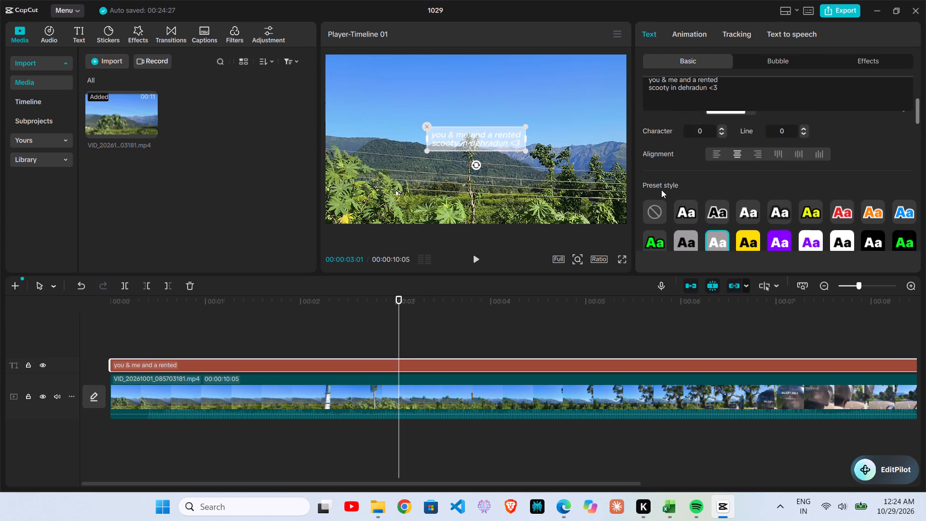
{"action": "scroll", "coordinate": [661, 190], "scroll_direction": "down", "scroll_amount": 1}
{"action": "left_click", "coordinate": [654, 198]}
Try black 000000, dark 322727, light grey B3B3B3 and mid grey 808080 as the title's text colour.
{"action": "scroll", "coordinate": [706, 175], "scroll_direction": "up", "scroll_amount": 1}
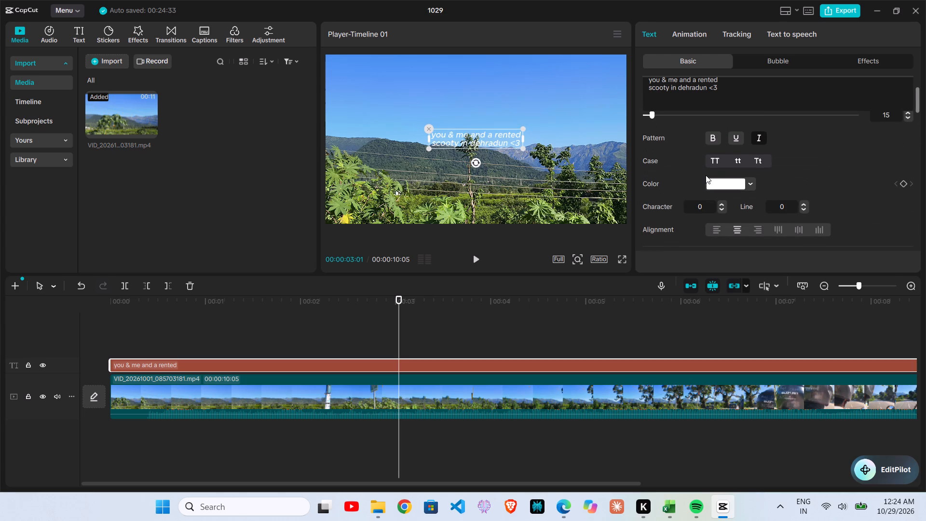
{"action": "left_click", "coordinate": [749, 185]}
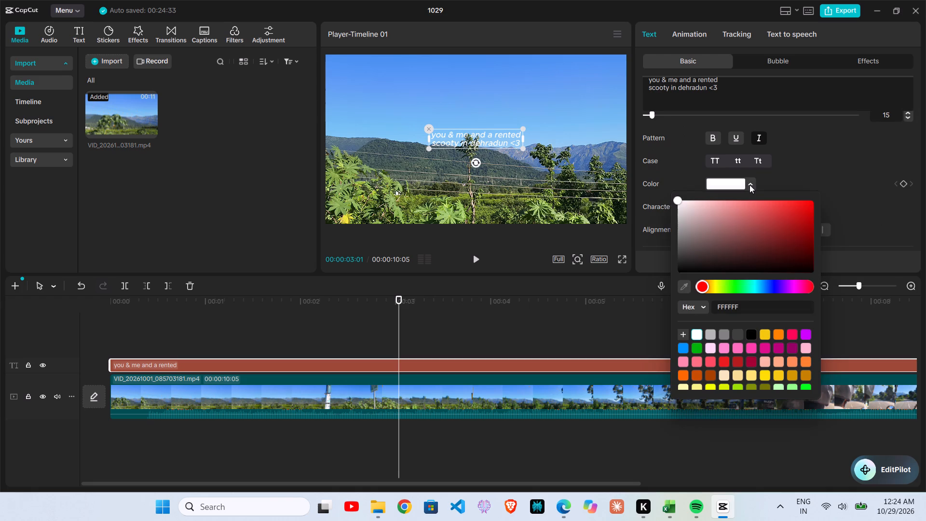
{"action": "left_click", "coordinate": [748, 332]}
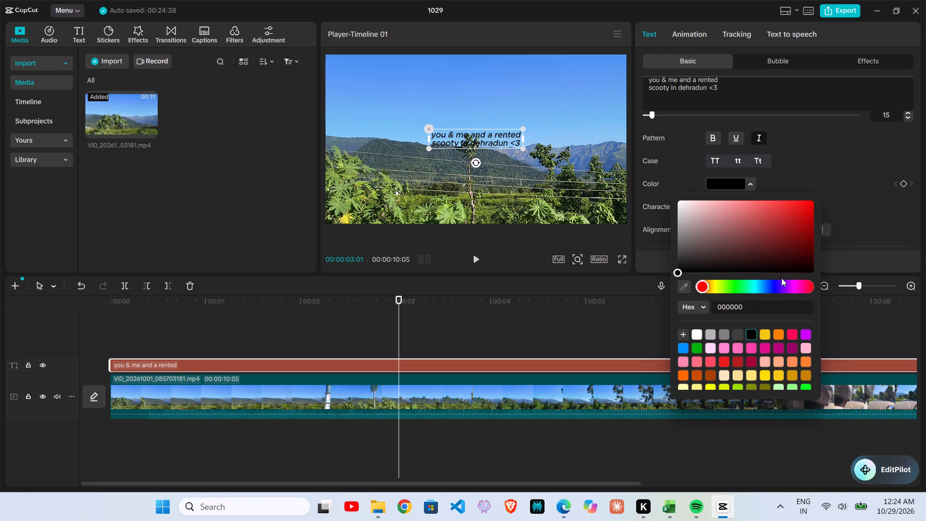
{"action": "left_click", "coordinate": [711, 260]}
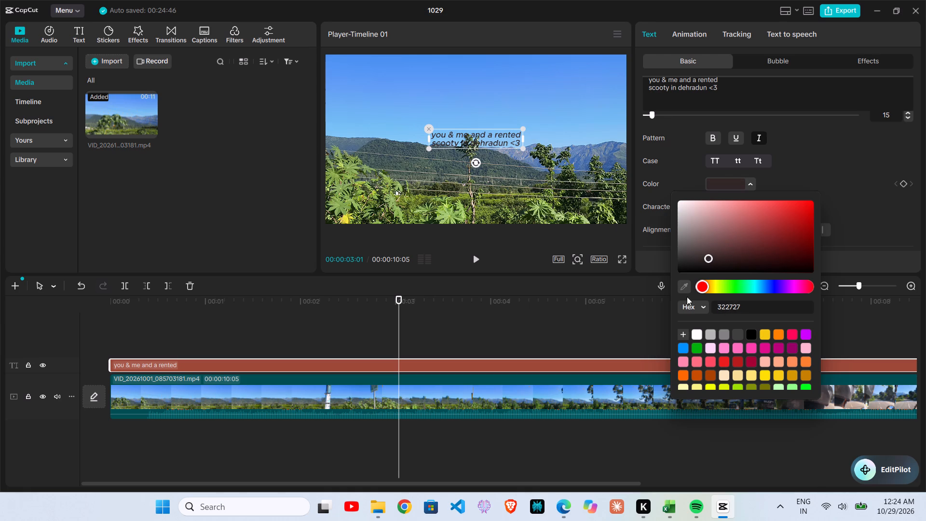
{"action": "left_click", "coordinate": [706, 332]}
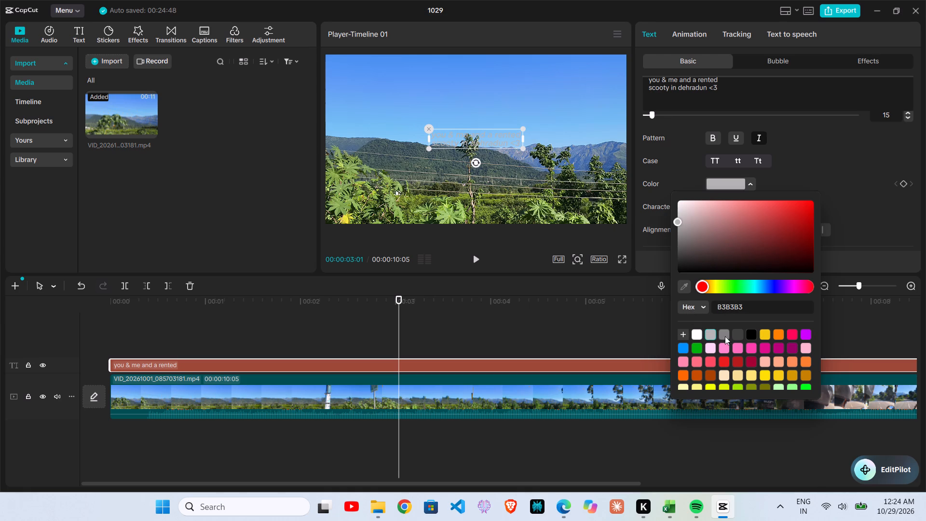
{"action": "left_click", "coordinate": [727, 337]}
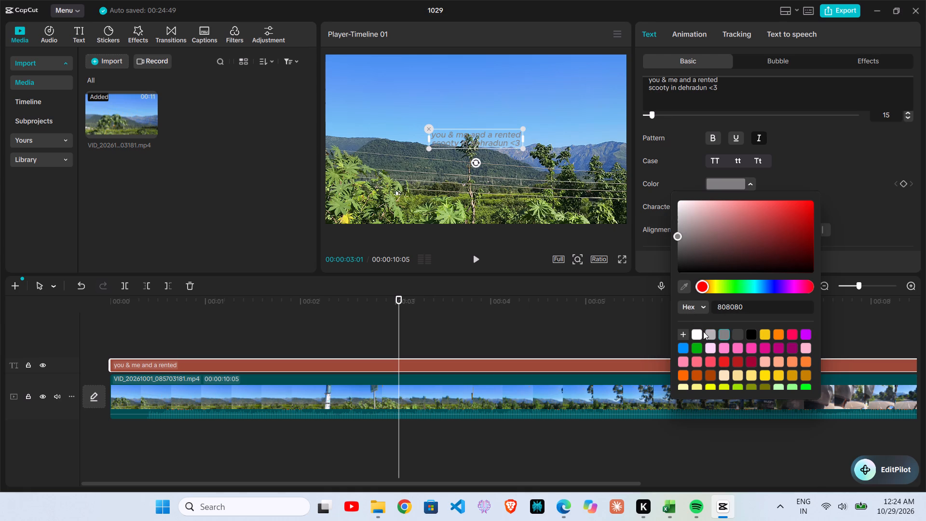
Return the title's text colour to white, try the tints E0DCDC and F1E5E5, and settle on near-white FBFBFB.
{"action": "left_click", "coordinate": [699, 330]}
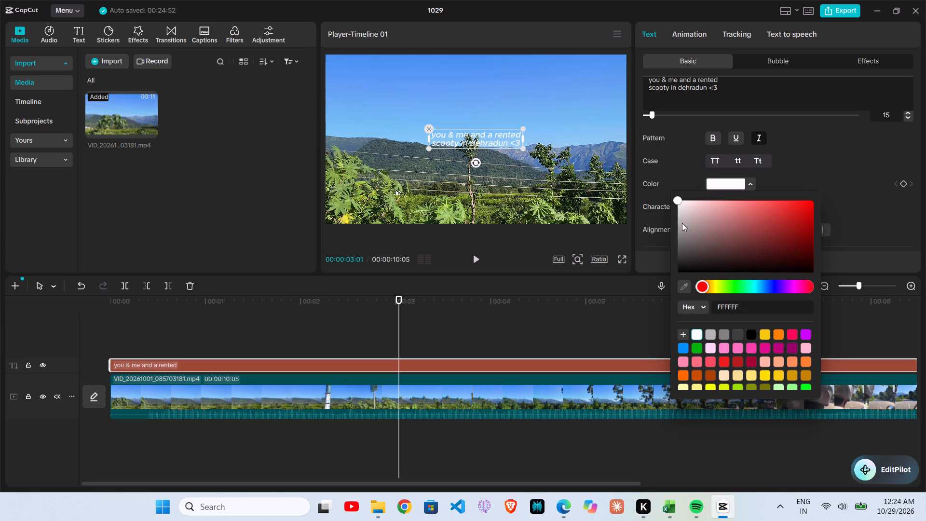
{"action": "left_click_drag", "start_coordinate": [680, 201], "coordinate": [680, 209]}
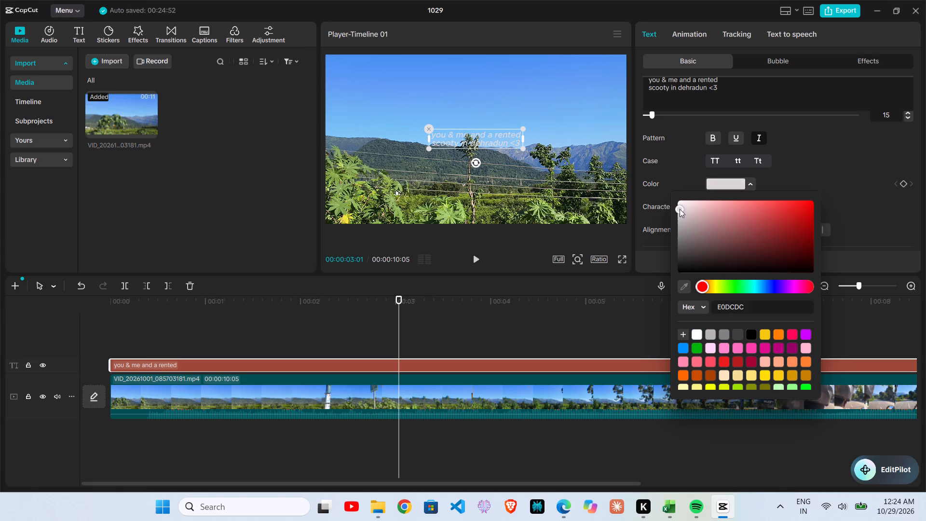
{"action": "left_click_drag", "start_coordinate": [680, 209], "coordinate": [684, 205]}
{"action": "left_click_drag", "start_coordinate": [684, 205], "coordinate": [673, 202]}
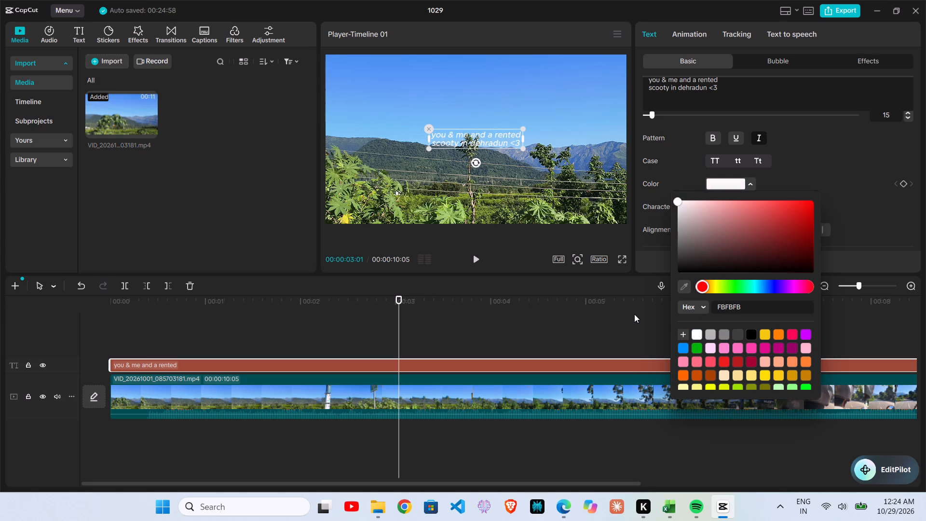
{"action": "left_click", "coordinate": [641, 321]}
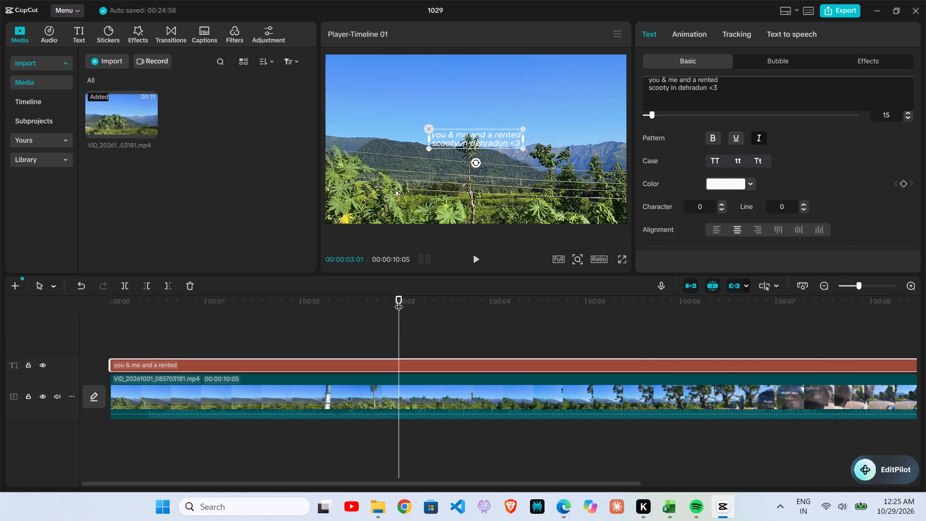
Play the video from 00:00:00:00 through to the end to check the near-white title against the footage.
{"action": "left_click_drag", "start_coordinate": [394, 292], "coordinate": [400, 297]}
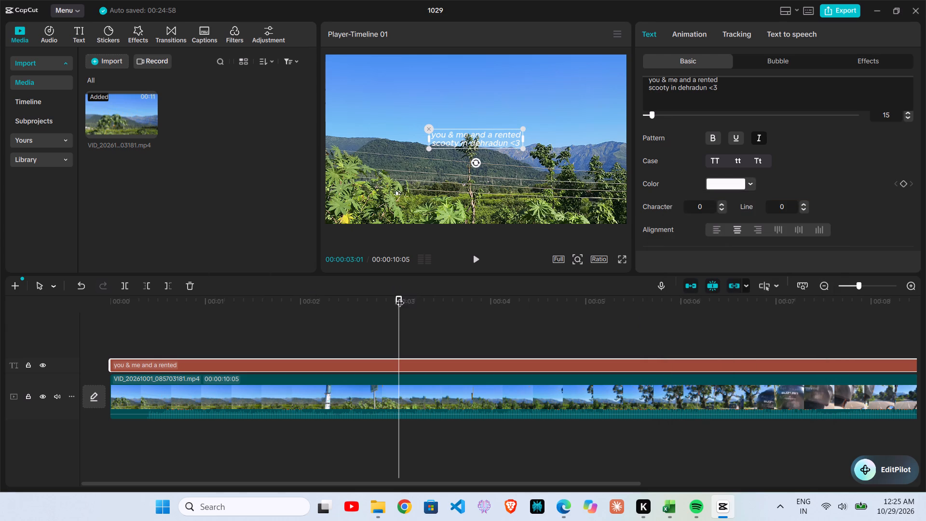
{"action": "left_click_drag", "start_coordinate": [400, 297], "coordinate": [398, 298]}
{"action": "left_click", "coordinate": [398, 298]}
{"action": "left_click_drag", "start_coordinate": [401, 298], "coordinate": [95, 319]}
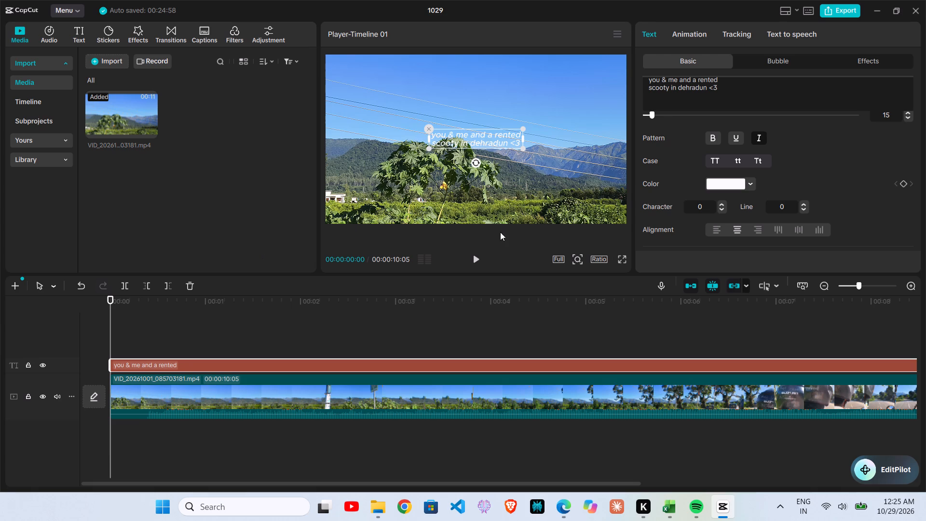
{"action": "left_click", "coordinate": [474, 259]}
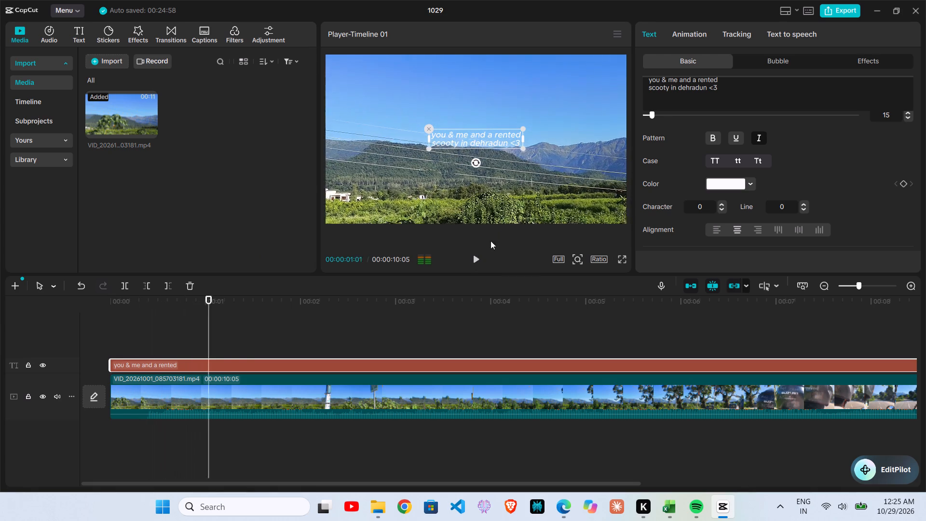
{"action": "left_click", "coordinate": [523, 210]}
{"action": "left_click", "coordinate": [473, 263]}
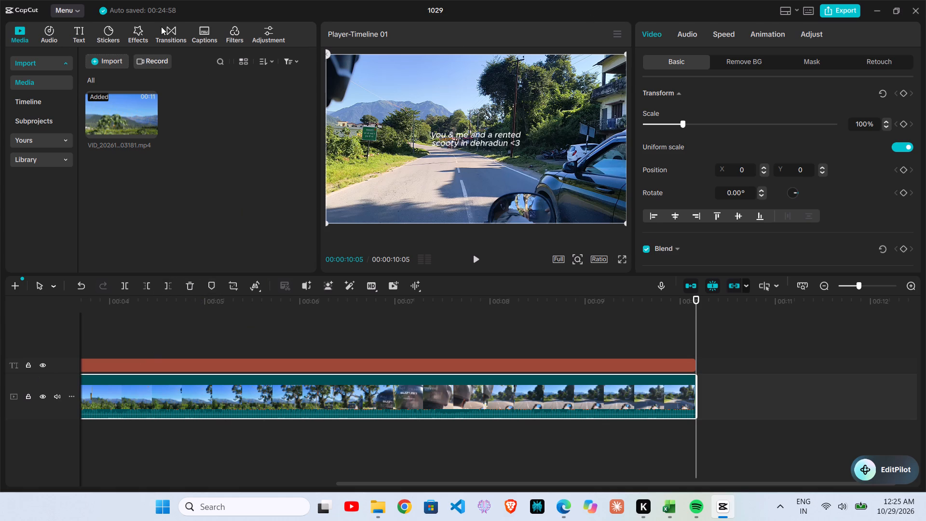
Browse the audio library for a soundtrack, checking the music collection and its filter options, then the sound effects.
{"action": "left_click", "coordinate": [52, 36]}
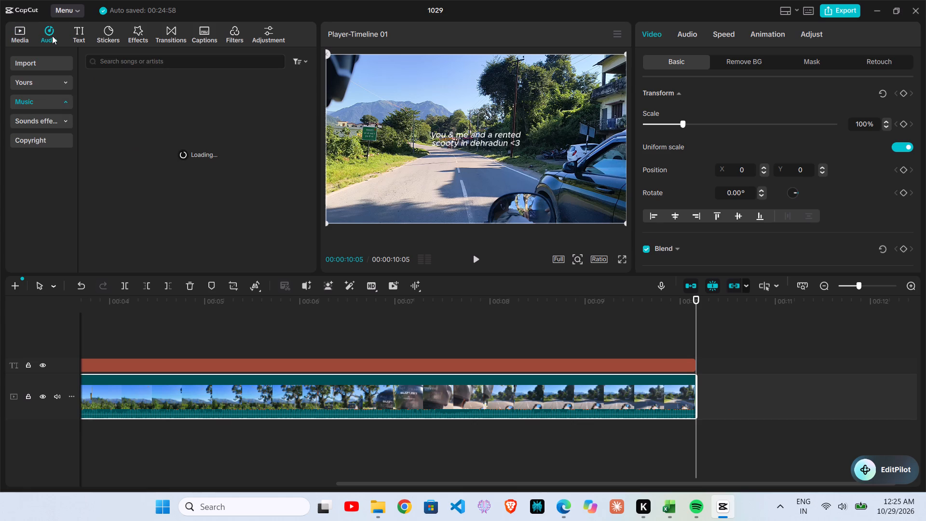
{"action": "left_click", "coordinate": [61, 96]}
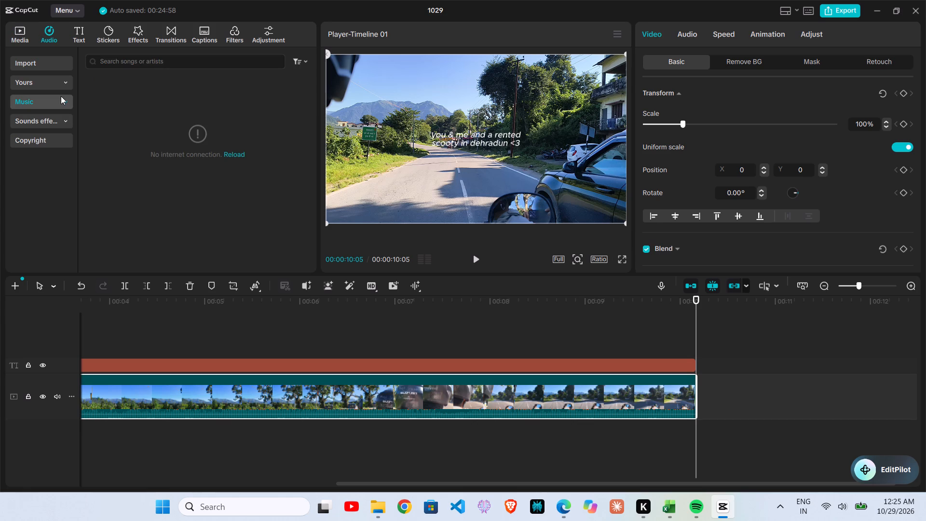
{"action": "left_click", "coordinate": [61, 96]}
{"action": "left_click", "coordinate": [191, 58]}
{"action": "left_click", "coordinate": [304, 63]}
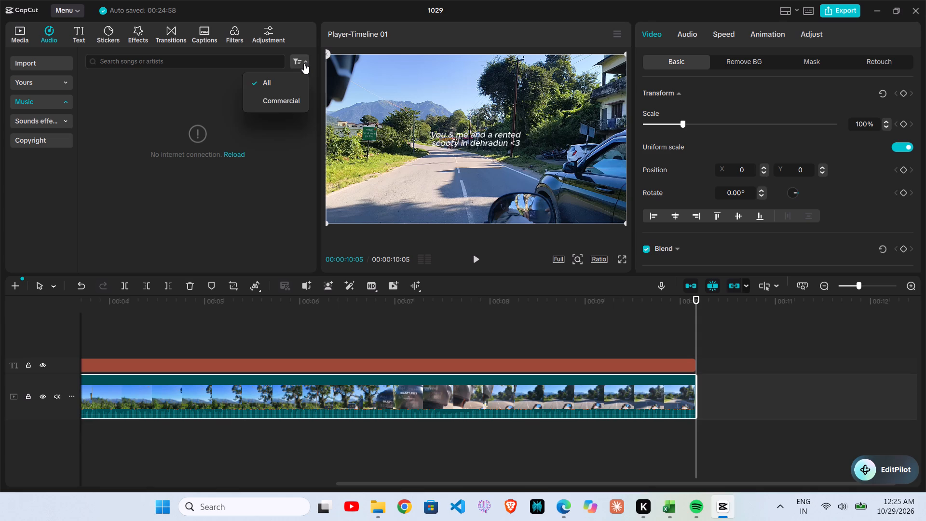
{"action": "left_click", "coordinate": [134, 73]}
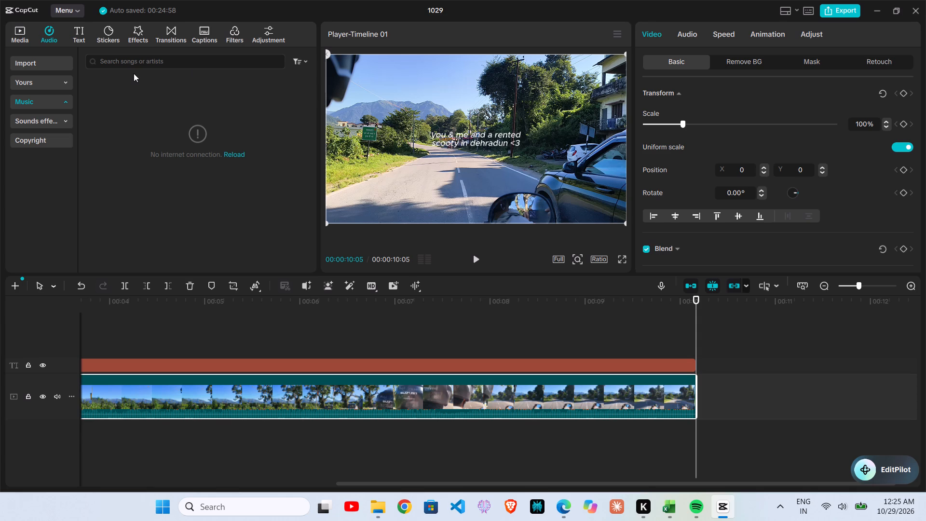
{"action": "left_click", "coordinate": [52, 123]}
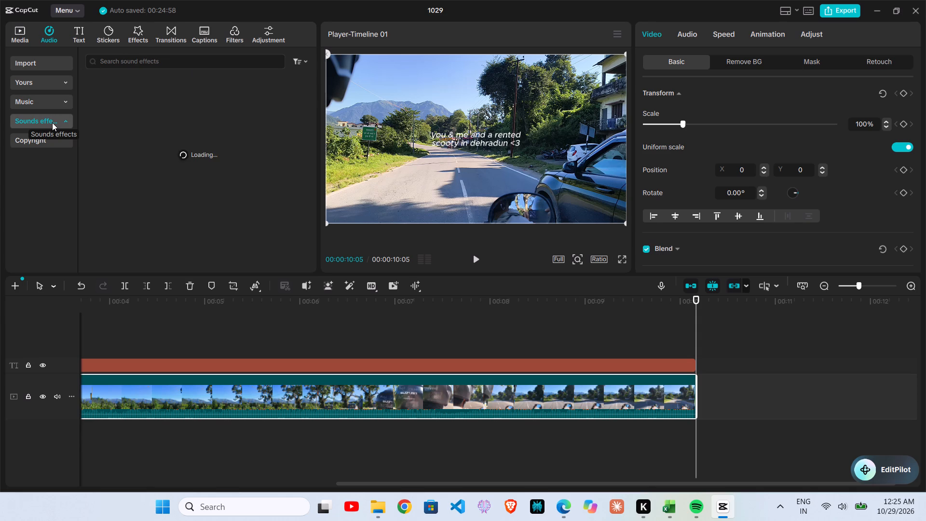
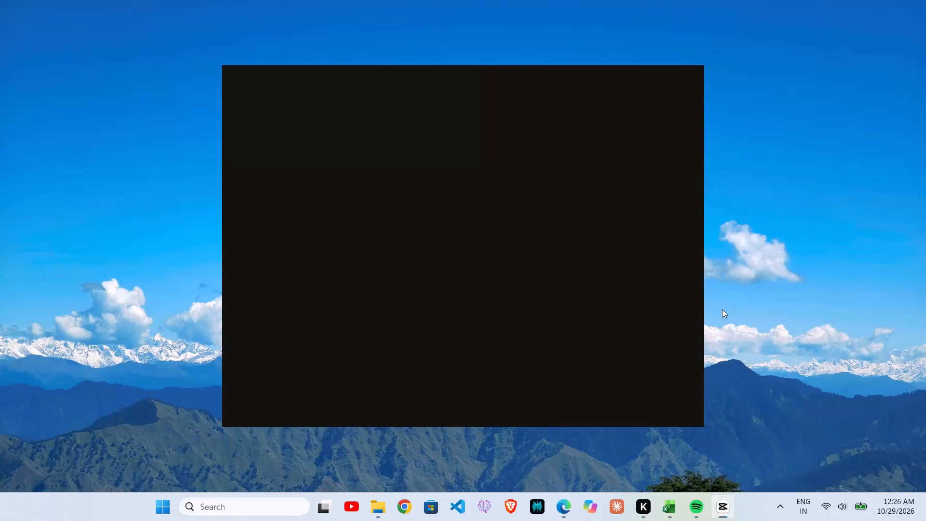
Find and open the VPN Plus app.
{"action": "type", "text": "vp"}
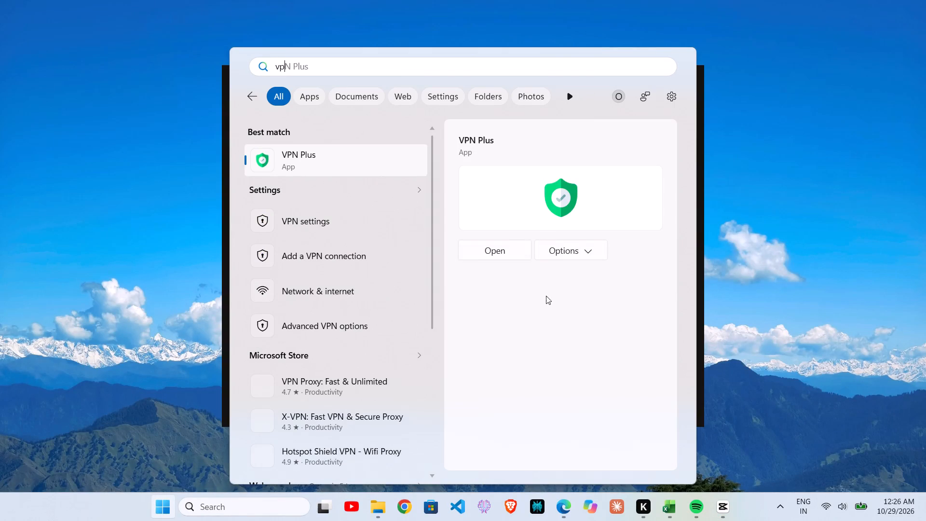
{"action": "left_click", "coordinate": [348, 165]}
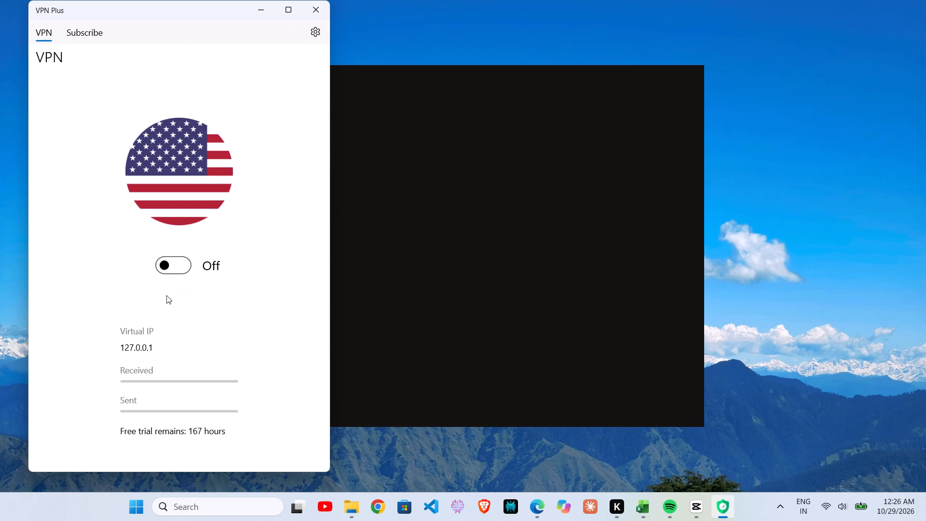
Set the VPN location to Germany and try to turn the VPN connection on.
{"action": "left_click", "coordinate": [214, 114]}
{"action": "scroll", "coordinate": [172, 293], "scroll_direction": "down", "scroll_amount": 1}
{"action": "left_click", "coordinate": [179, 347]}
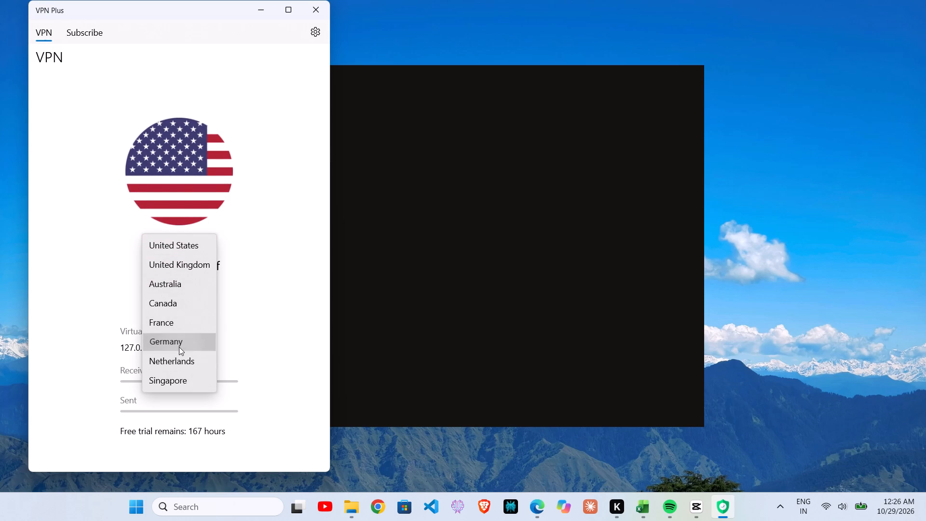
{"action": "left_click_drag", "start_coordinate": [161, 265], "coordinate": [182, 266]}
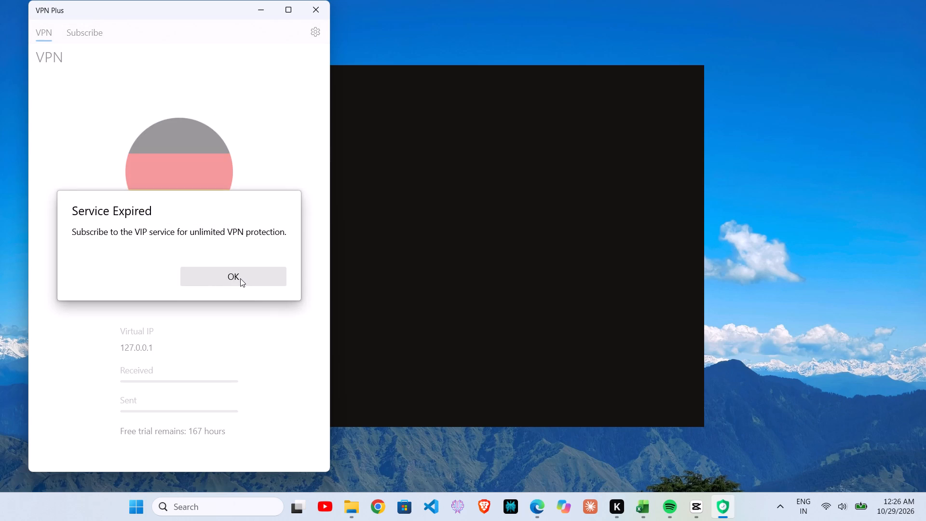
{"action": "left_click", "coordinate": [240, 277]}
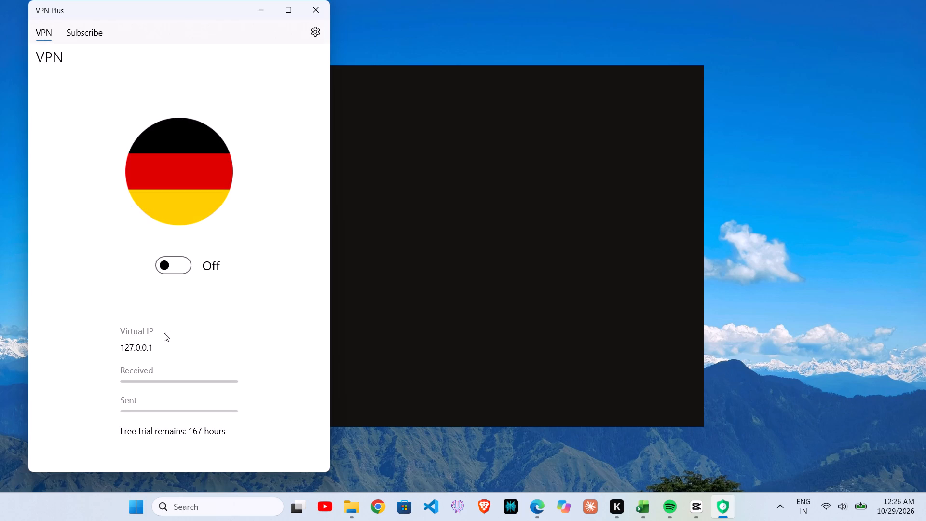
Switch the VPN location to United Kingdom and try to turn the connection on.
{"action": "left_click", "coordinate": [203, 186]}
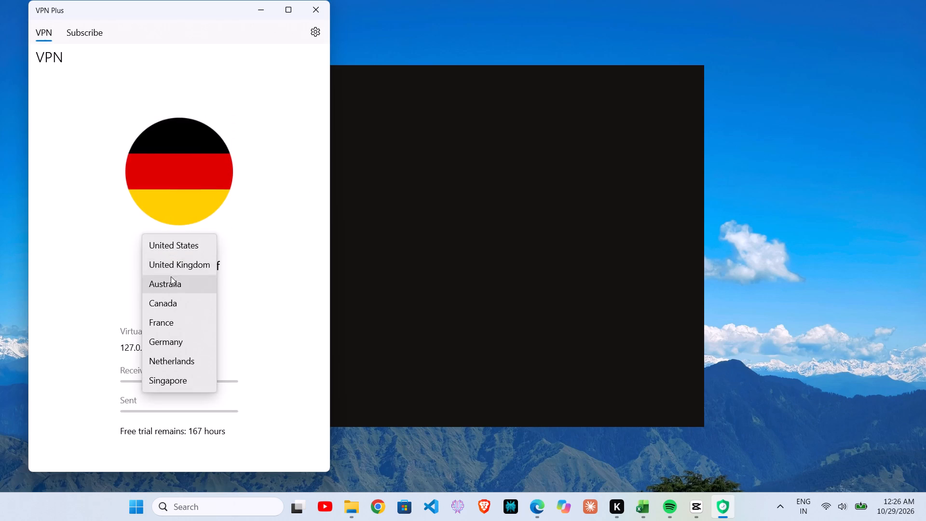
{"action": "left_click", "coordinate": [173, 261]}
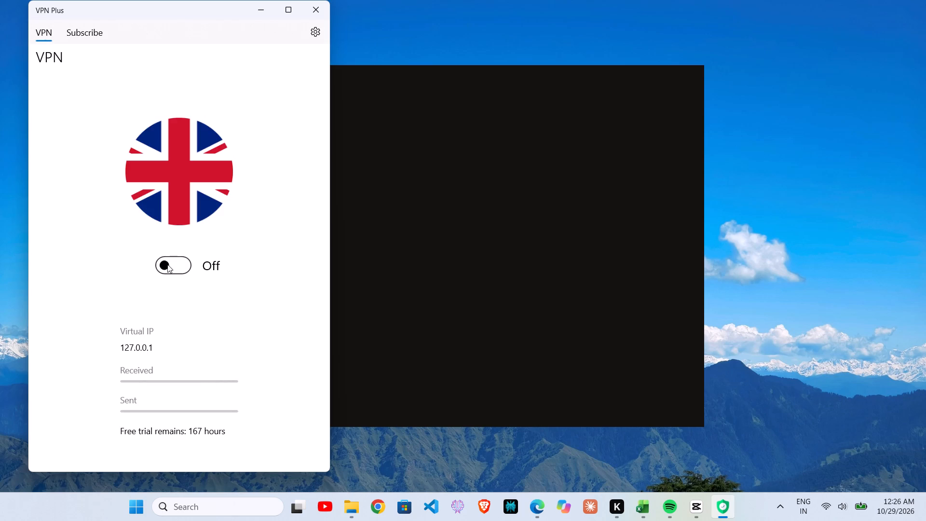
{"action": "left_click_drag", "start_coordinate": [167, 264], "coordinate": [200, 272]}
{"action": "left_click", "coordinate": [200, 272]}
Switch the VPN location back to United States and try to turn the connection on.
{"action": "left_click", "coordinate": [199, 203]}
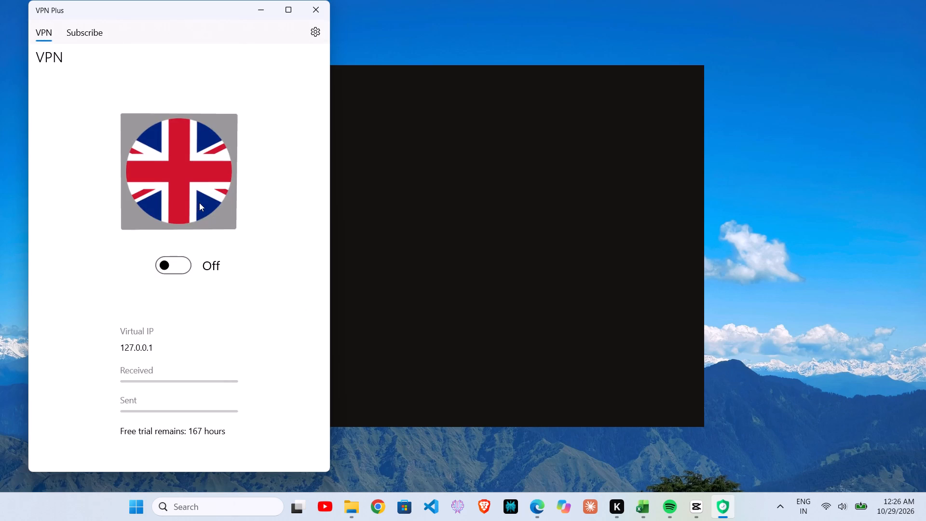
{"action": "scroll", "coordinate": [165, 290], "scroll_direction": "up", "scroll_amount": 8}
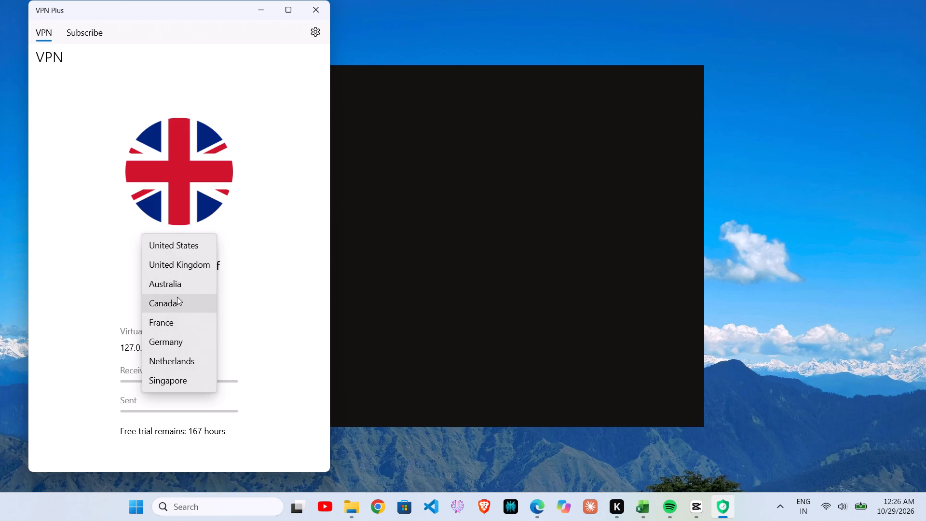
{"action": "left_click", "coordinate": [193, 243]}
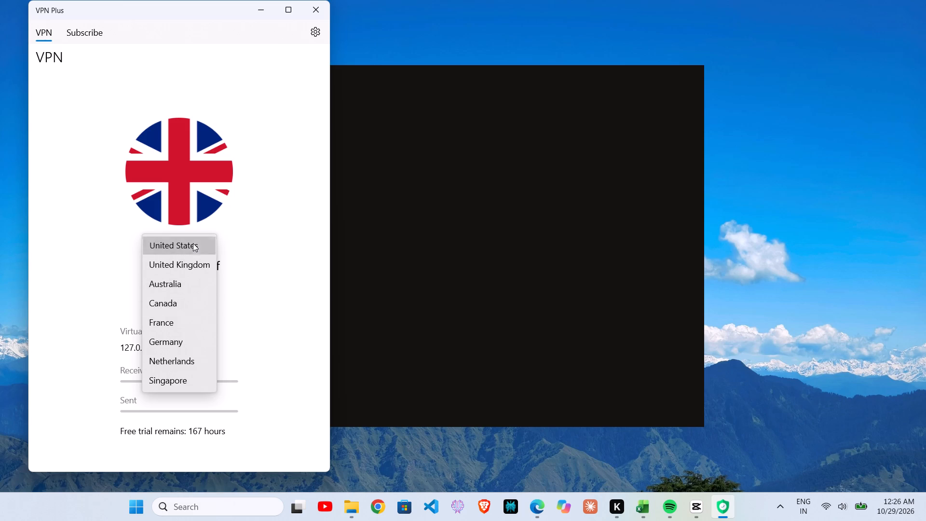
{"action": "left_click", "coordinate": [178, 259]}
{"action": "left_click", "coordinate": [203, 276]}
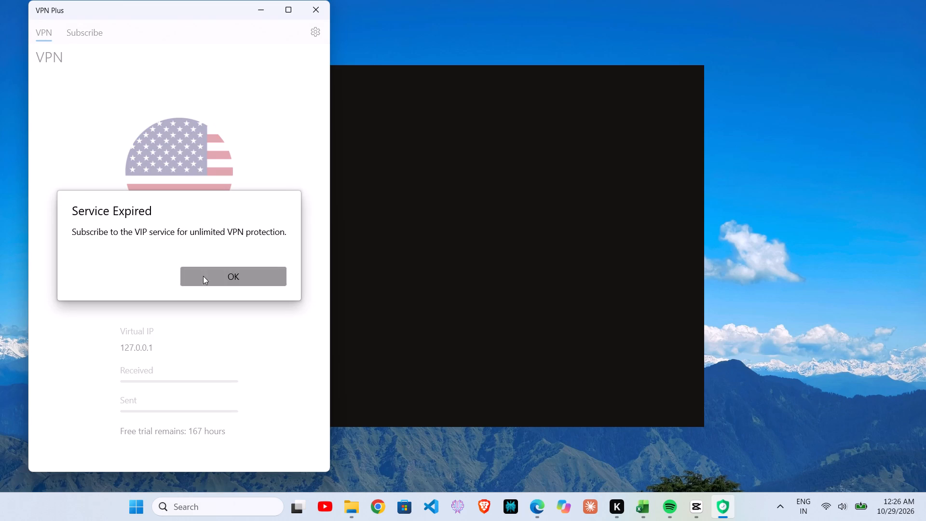
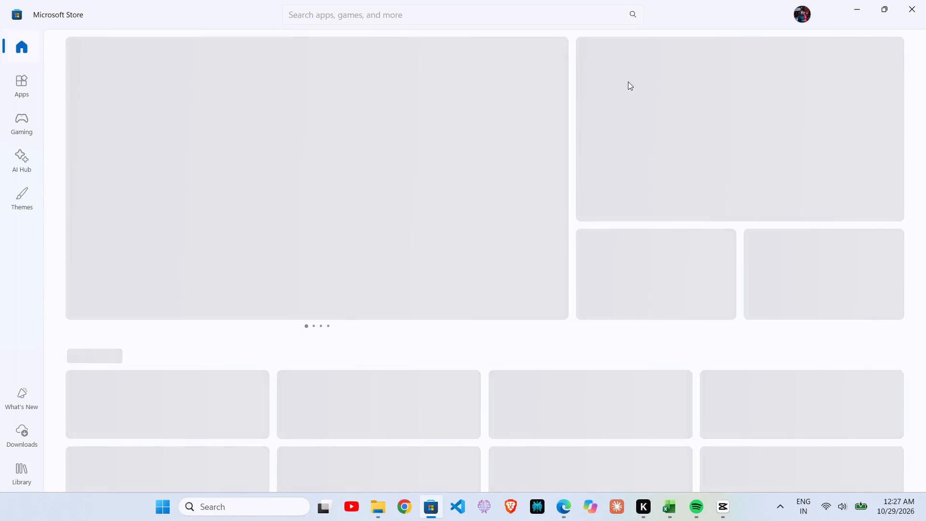
Search the computer for "tur" and open the best-matching result.
{"action": "type", "text": "yur"}
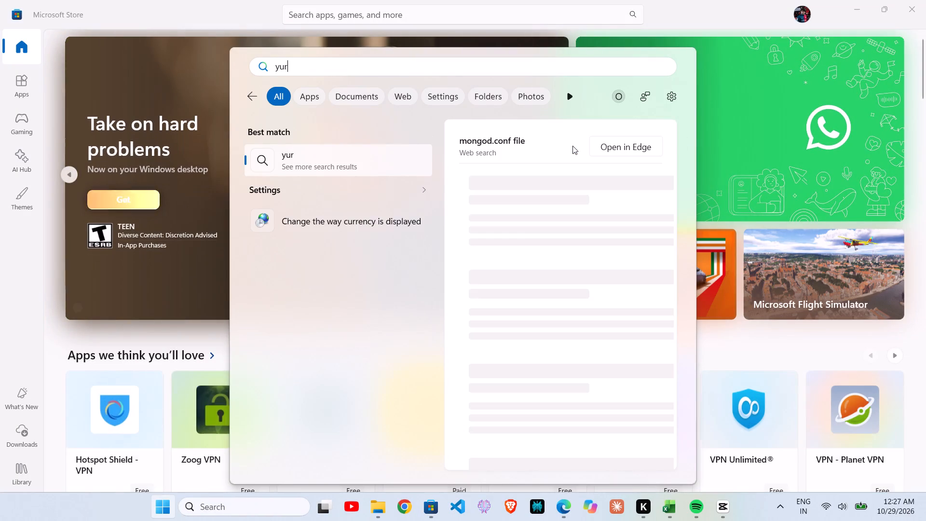
{"action": "key", "text": "BackSpace"}
{"action": "key", "text": "BackSpace"}
{"action": "key", "text": "BackSpace"}
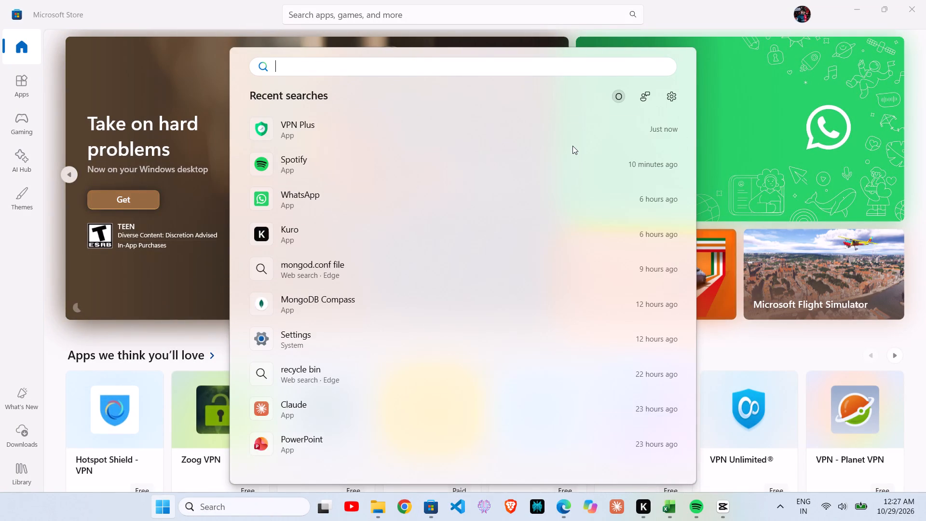
{"action": "type", "text": "tur"}
{"action": "key", "text": "Return"}
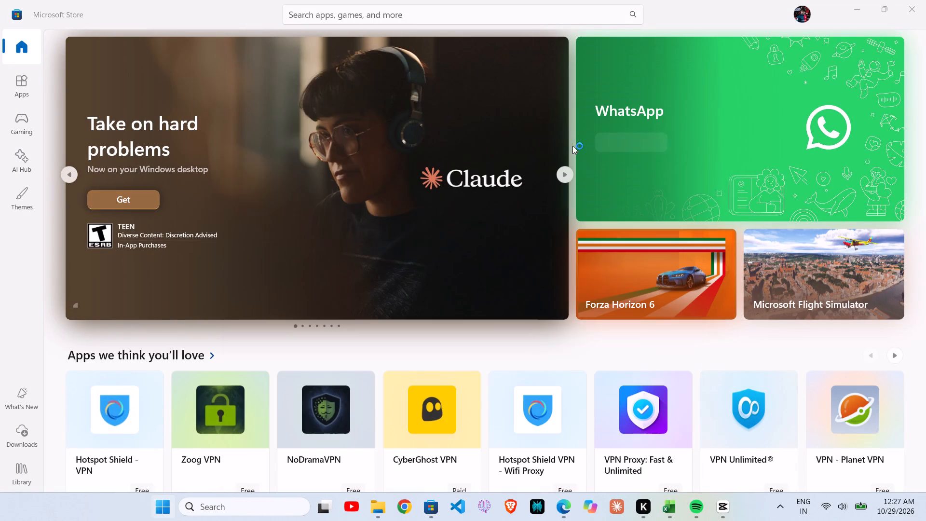
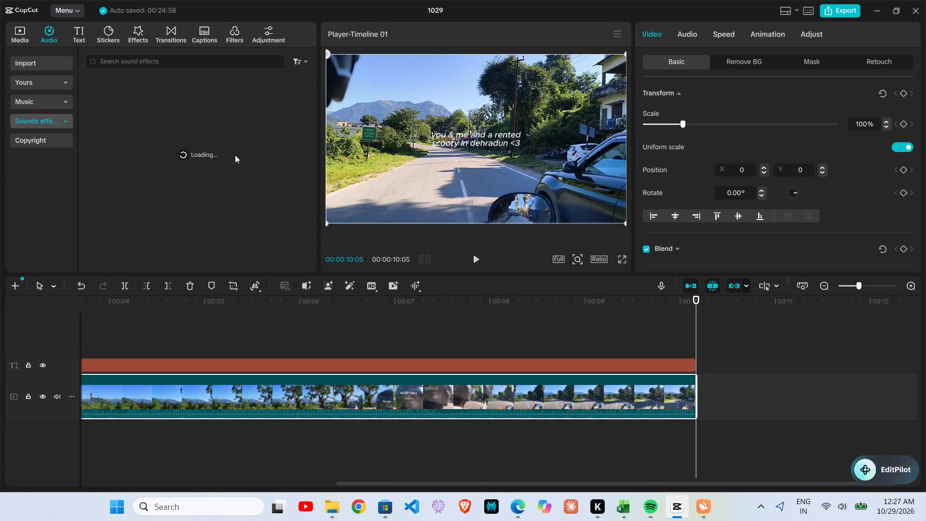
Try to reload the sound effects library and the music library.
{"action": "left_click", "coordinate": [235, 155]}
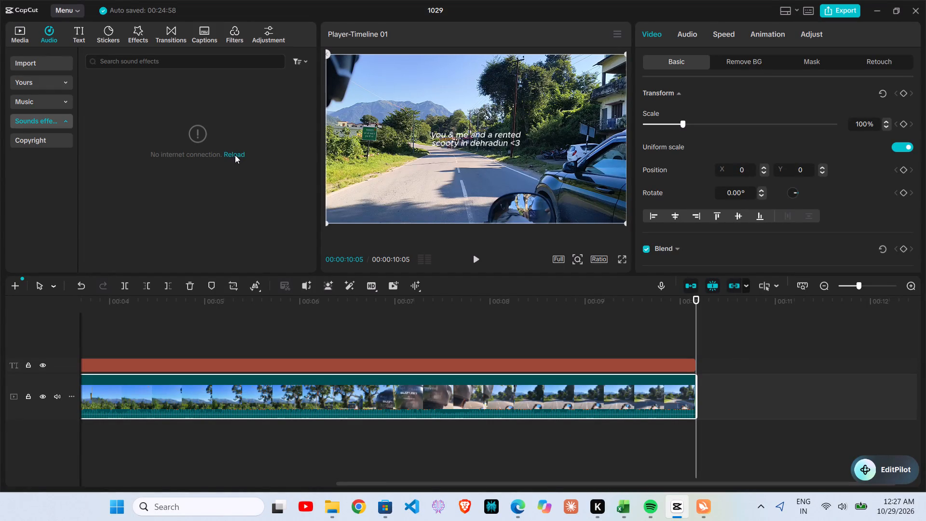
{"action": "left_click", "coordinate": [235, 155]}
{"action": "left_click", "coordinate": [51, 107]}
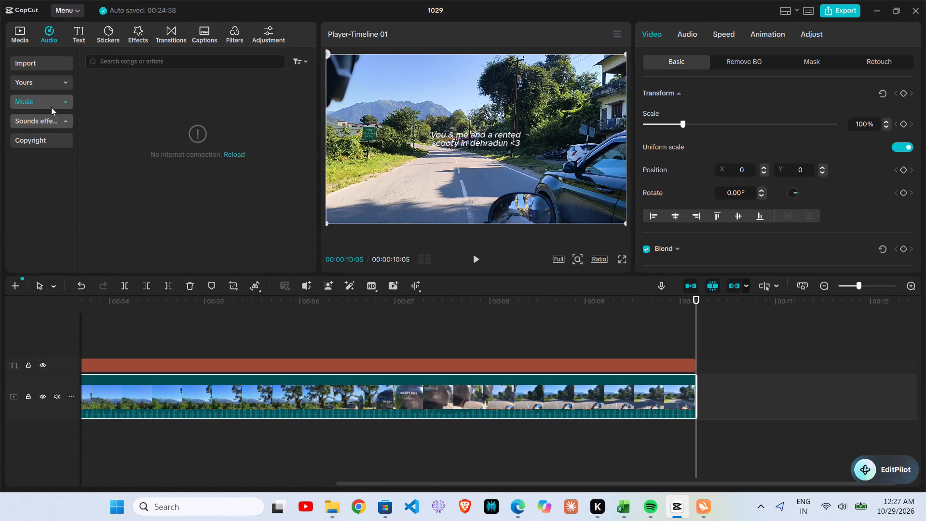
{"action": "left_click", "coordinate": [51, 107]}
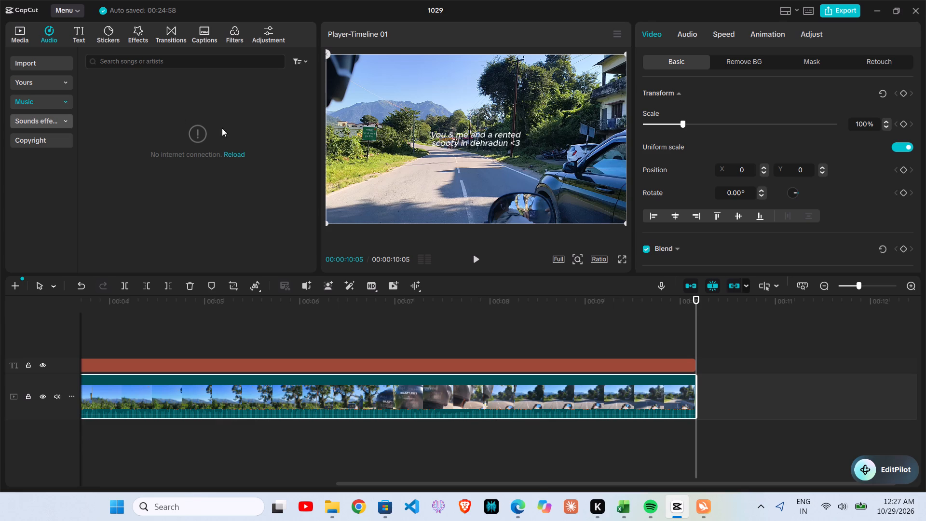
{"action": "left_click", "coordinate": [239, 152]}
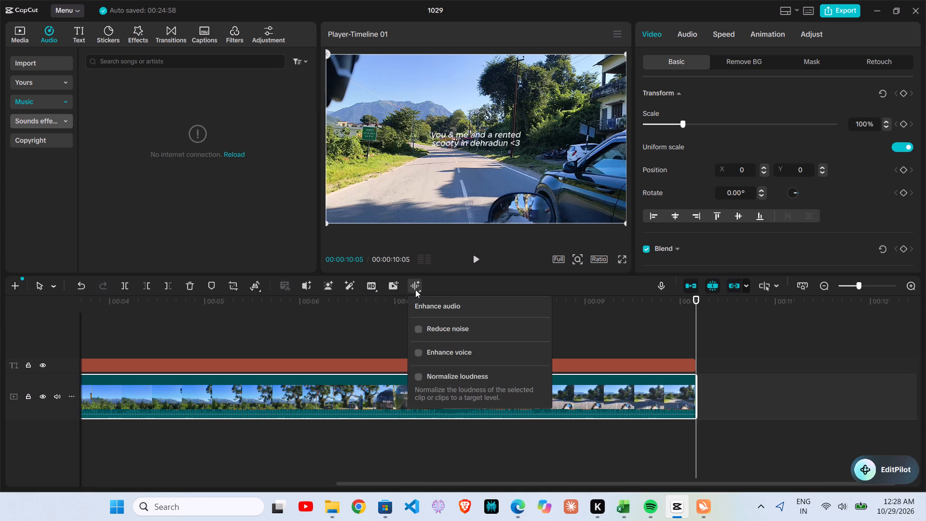
Extract the video clip's audio onto a separate audio track and play the timeline.
{"action": "left_click", "coordinate": [398, 283]}
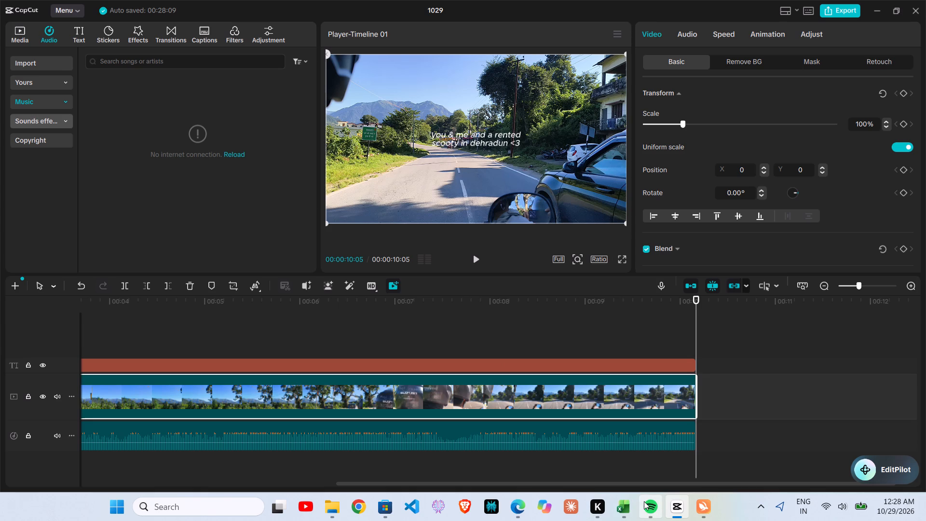
{"action": "left_click", "coordinate": [659, 474]}
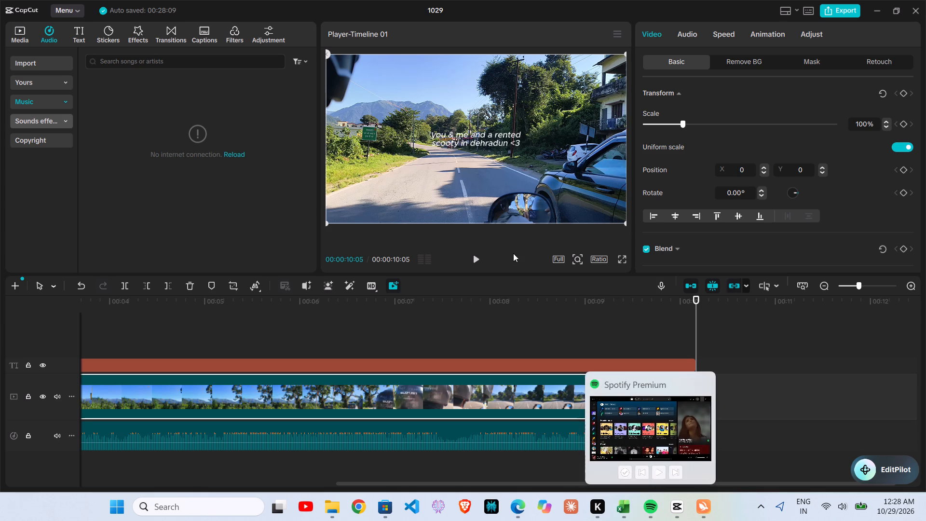
{"action": "left_click", "coordinate": [474, 265]}
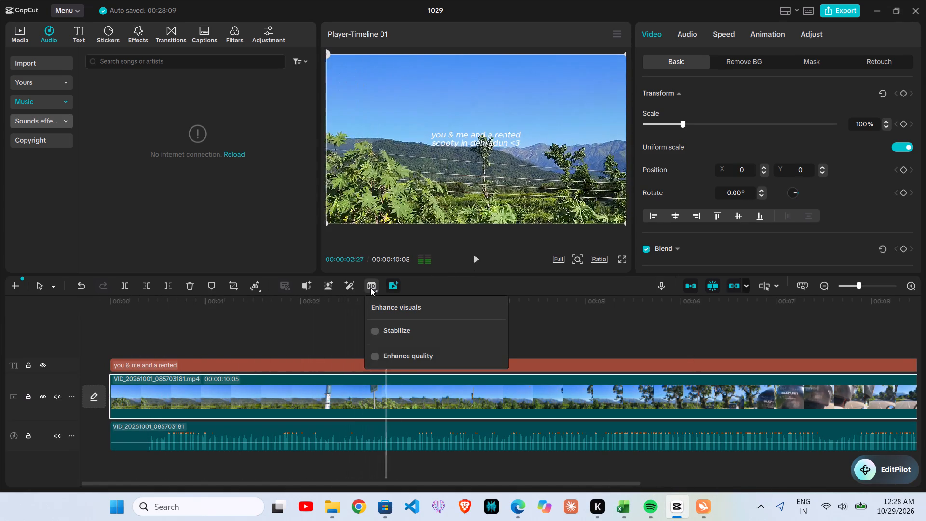
Restore the video clip's own audio alongside the extracted track and play the timeline.
{"action": "left_click", "coordinate": [394, 287]}
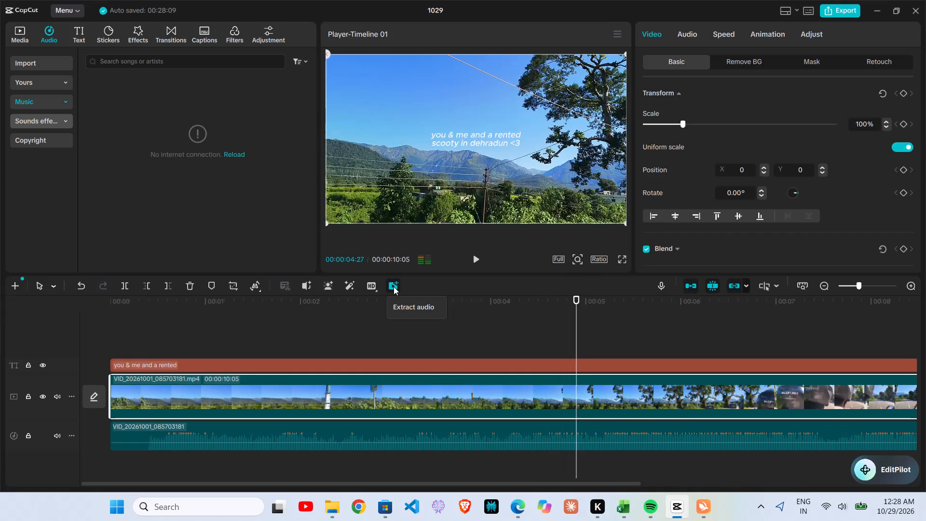
{"action": "left_click", "coordinate": [483, 255]}
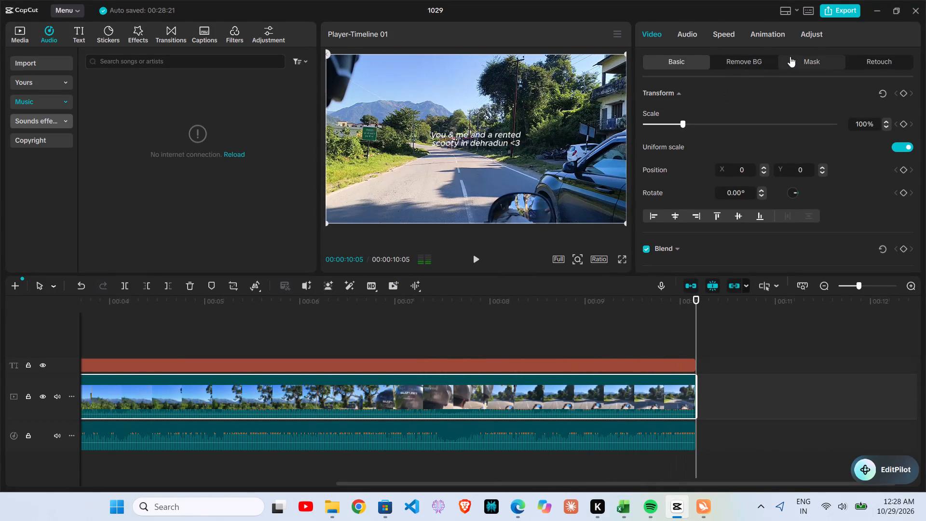
Examine the video clip's audio settings and the track controls of the extracted audio.
{"action": "left_click", "coordinate": [695, 35]}
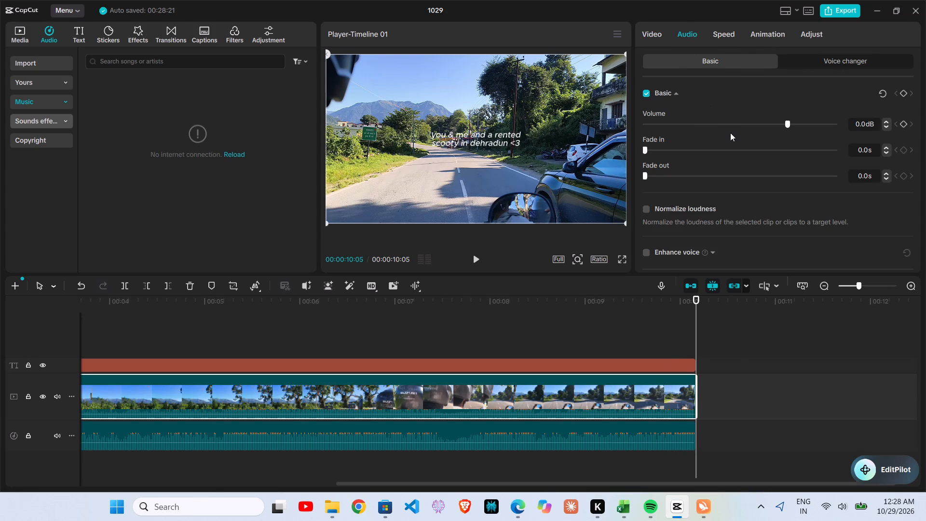
{"action": "scroll", "coordinate": [748, 185], "scroll_direction": "down", "scroll_amount": 3}
{"action": "scroll", "coordinate": [748, 185], "scroll_direction": "up", "scroll_amount": 1}
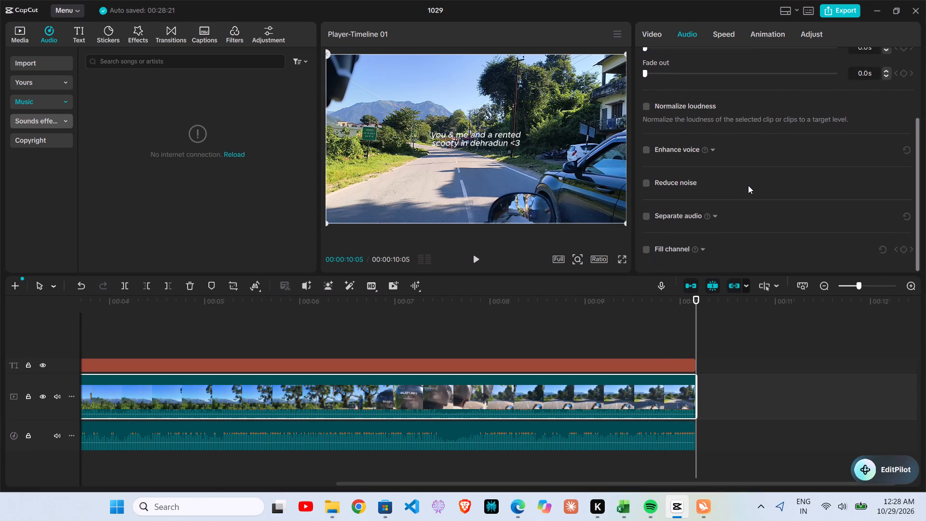
{"action": "scroll", "coordinate": [748, 185], "scroll_direction": "up", "scroll_amount": 2}
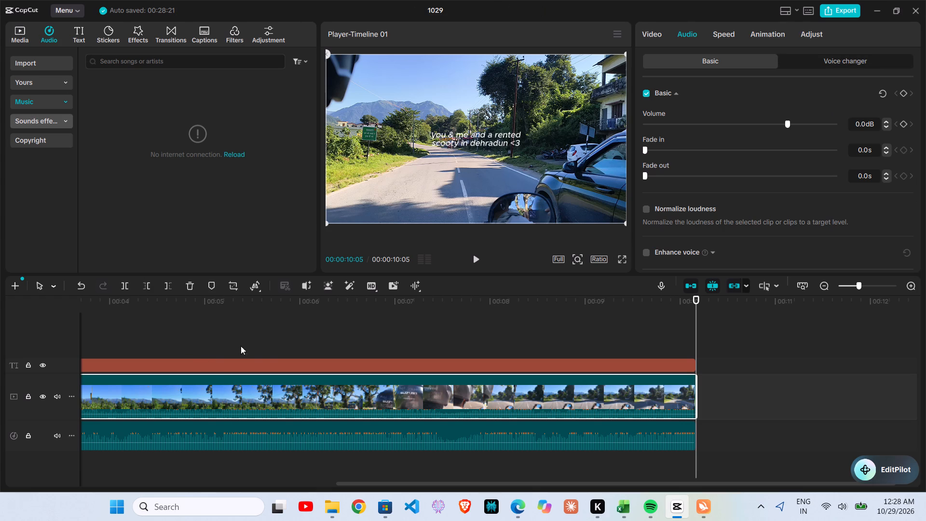
{"action": "left_click", "coordinate": [72, 435]}
{"action": "left_click", "coordinate": [72, 435]}
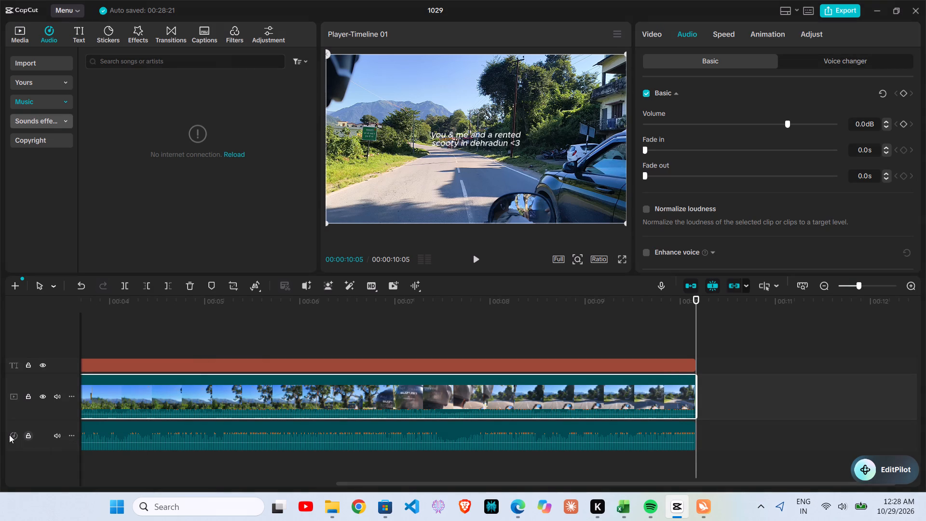
{"action": "left_click", "coordinate": [9, 433]}
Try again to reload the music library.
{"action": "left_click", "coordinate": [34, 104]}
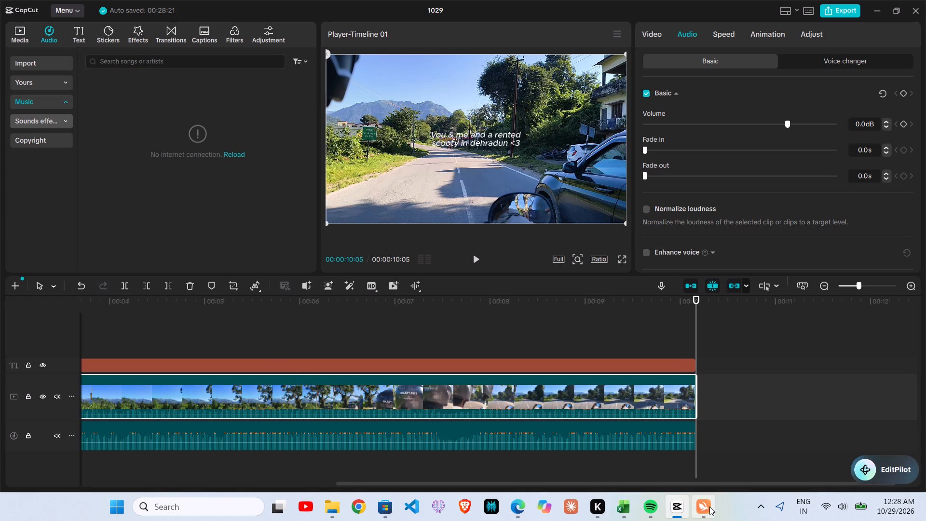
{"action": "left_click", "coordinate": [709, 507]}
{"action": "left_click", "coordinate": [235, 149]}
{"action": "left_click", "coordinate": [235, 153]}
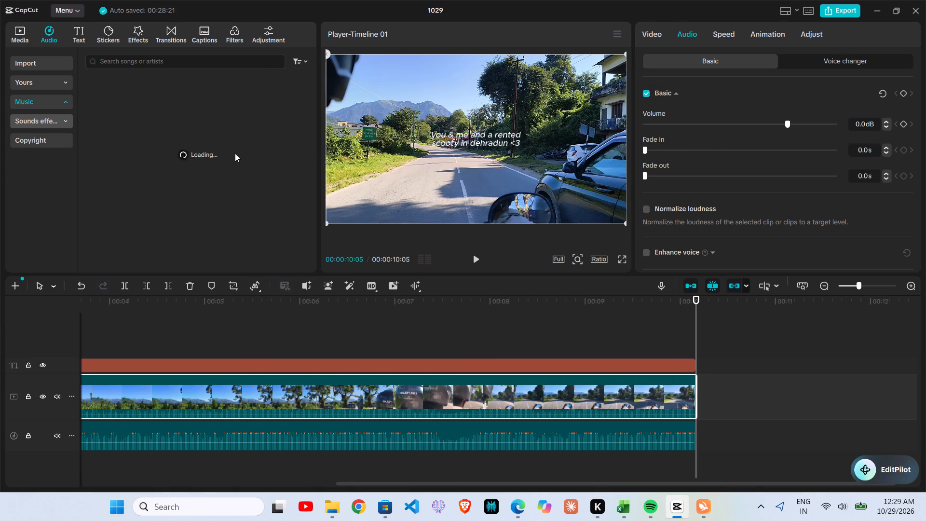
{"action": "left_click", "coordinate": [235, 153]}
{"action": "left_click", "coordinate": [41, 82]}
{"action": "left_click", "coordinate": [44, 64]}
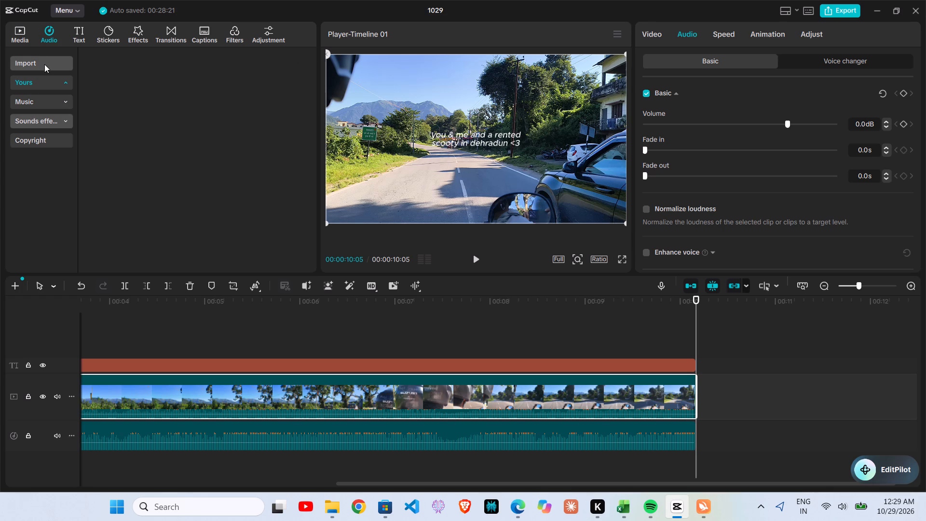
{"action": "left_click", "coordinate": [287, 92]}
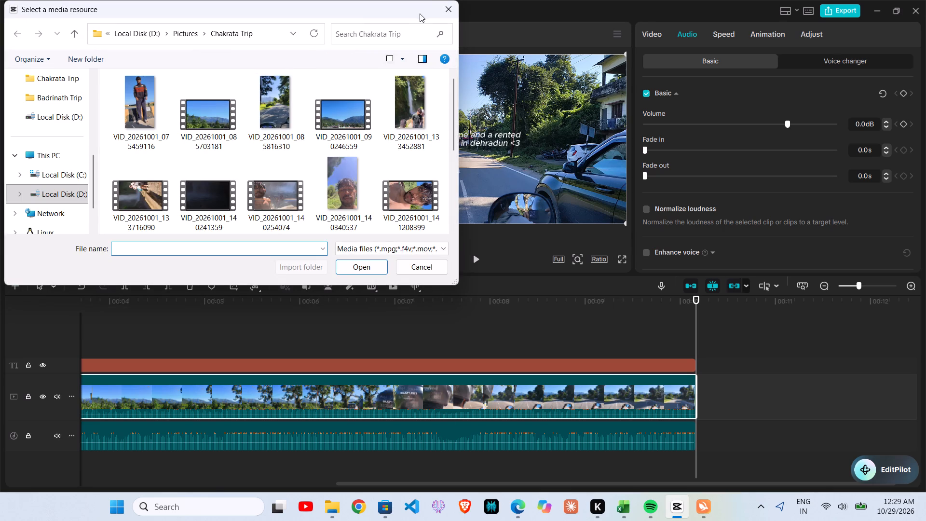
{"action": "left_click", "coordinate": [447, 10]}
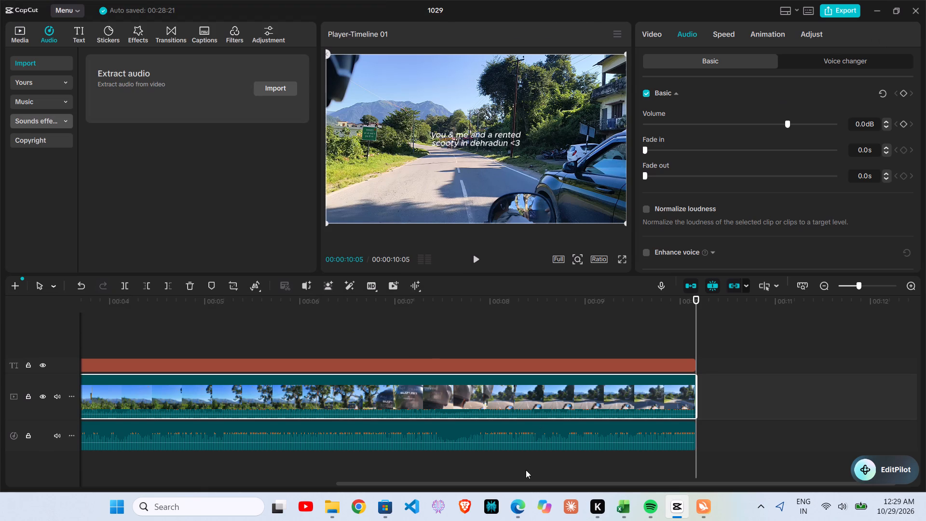
Switch to Microsoft Edge, search the web for "download youtube" and open the YTDown downloader site, keeping only its tab from the search.
{"action": "left_click", "coordinate": [522, 504]}
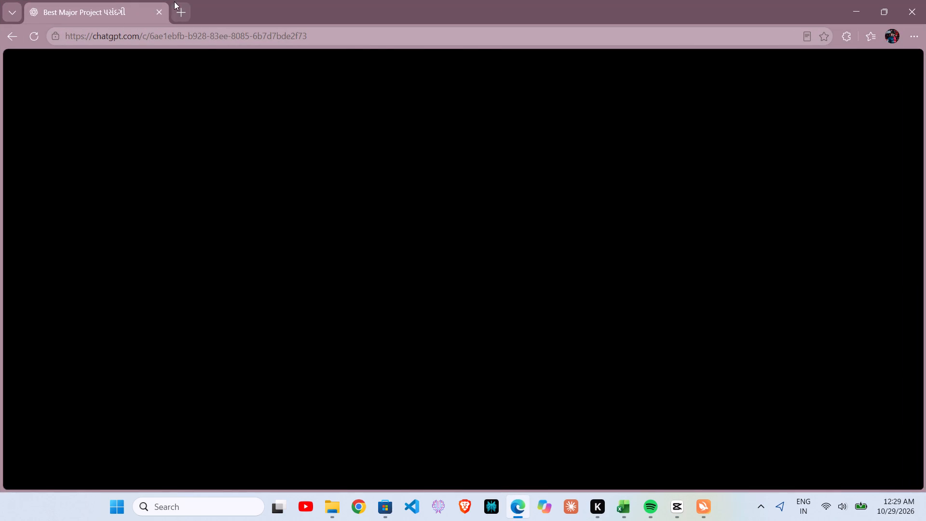
{"action": "left_click", "coordinate": [178, 11]}
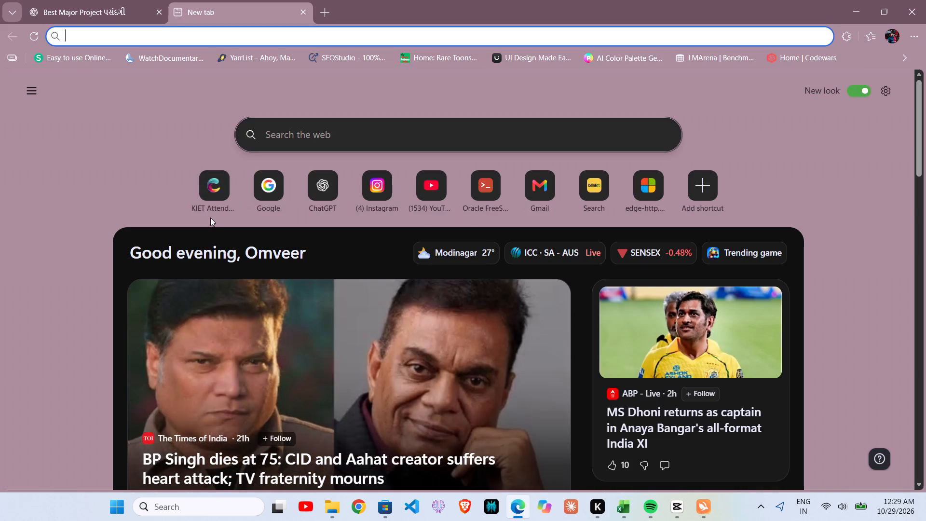
{"action": "type", "text": "download"}
{"action": "key", "text": "space"}
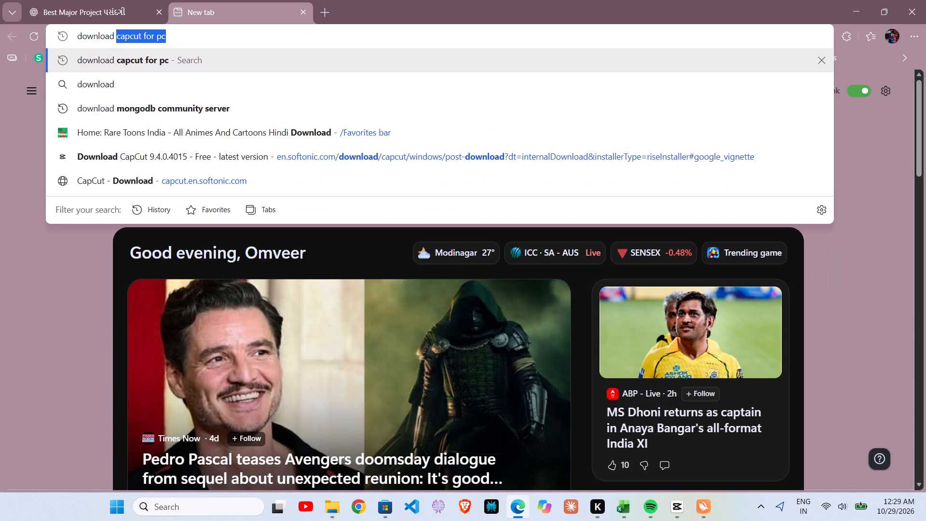
{"action": "type", "text": "yi"}
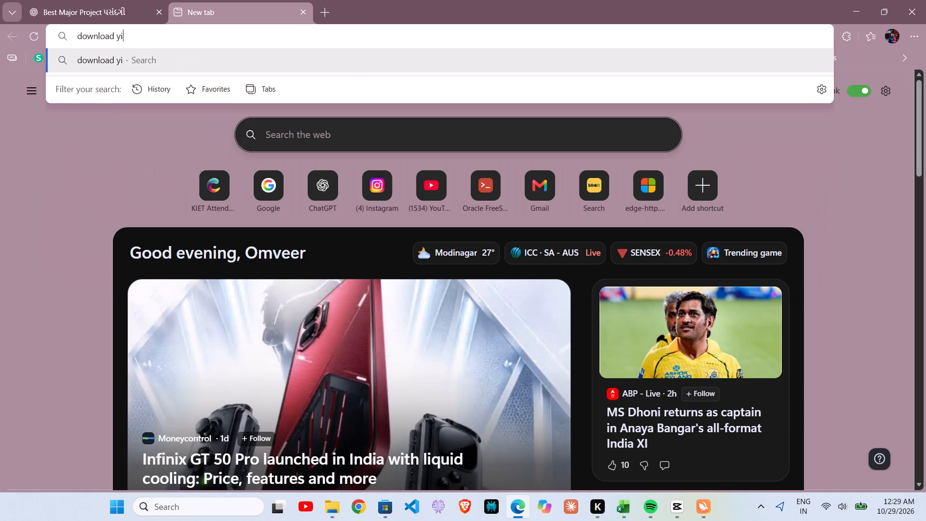
{"action": "key", "text": "BackSpace"}
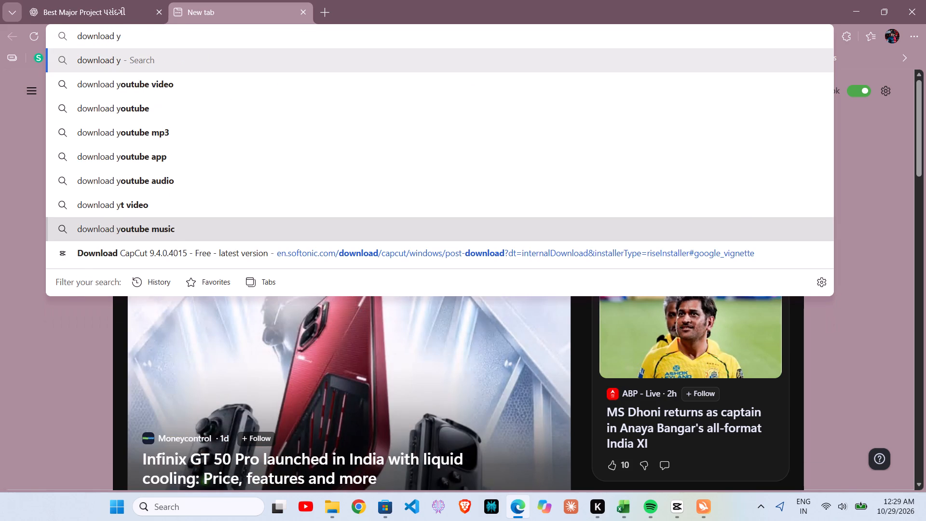
{"action": "type", "text": "outube"}
{"action": "key", "text": "Tab"}
{"action": "key", "text": "Return"}
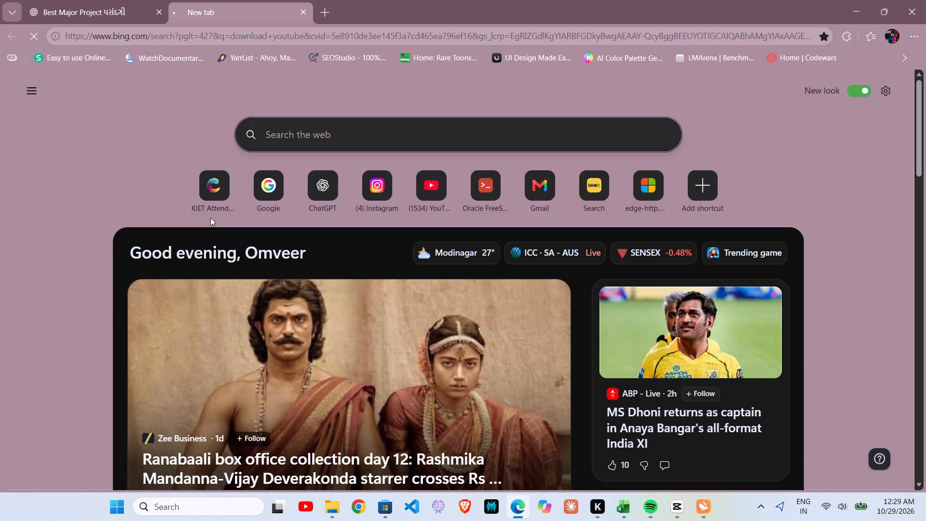
{"action": "left_click", "coordinate": [239, 76]}
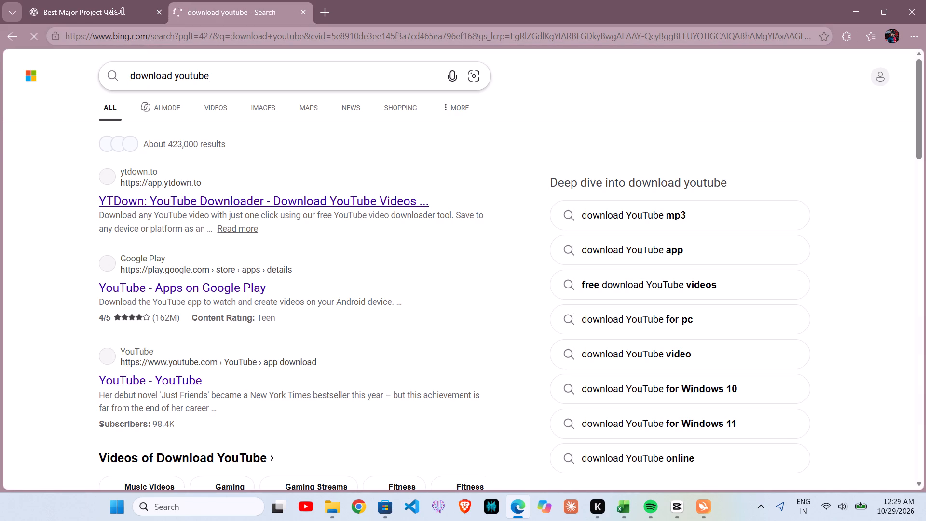
{"action": "left_click", "coordinate": [231, 189]}
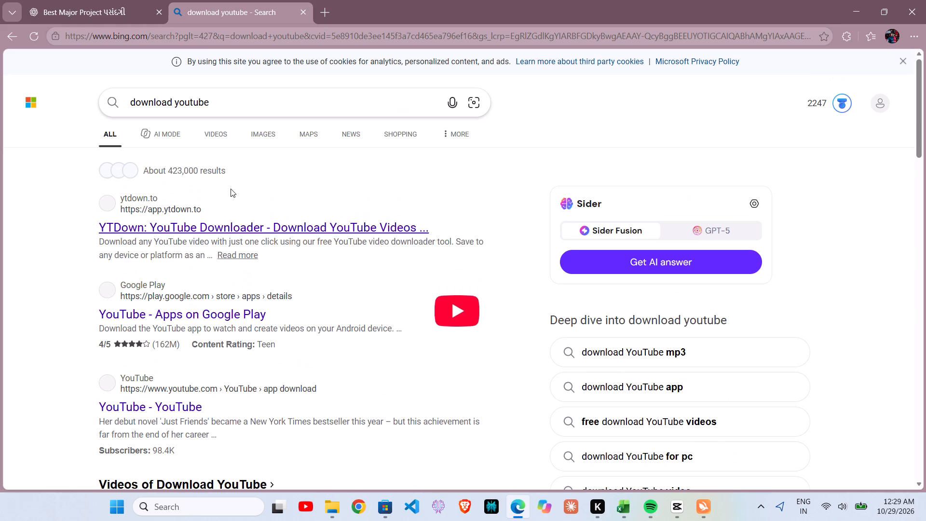
{"action": "left_click", "coordinate": [206, 226]}
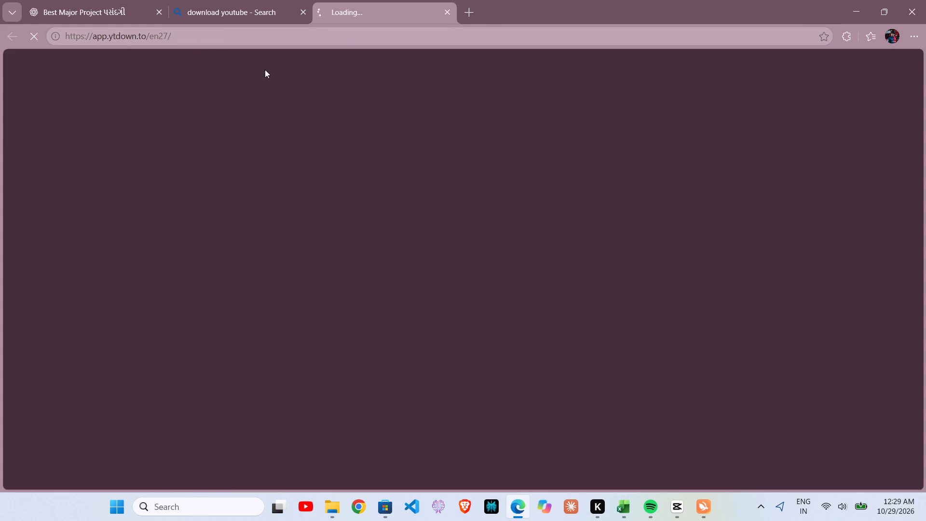
{"action": "left_click", "coordinate": [303, 9]}
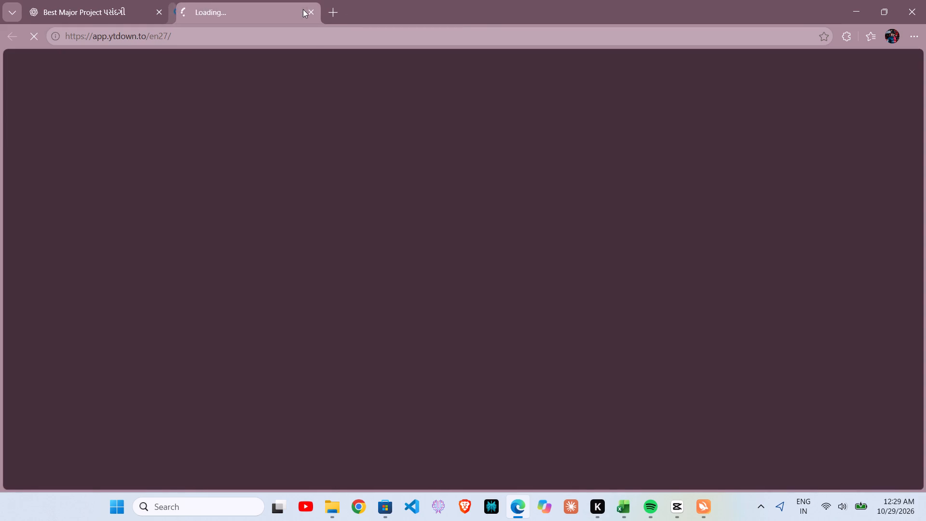
Open YouTube in its own tab and check the loading of both the YTDown and YouTube pages.
{"action": "left_click", "coordinate": [305, 506]}
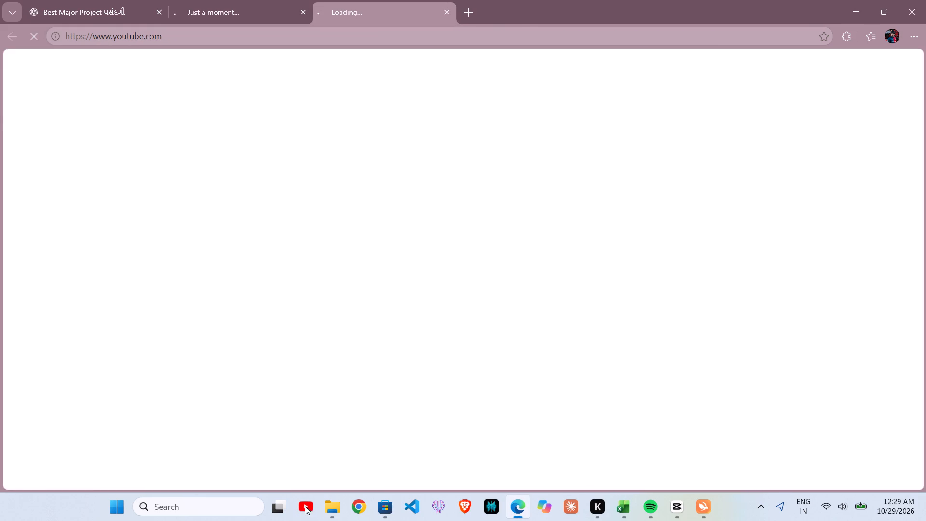
{"action": "left_click", "coordinate": [253, 0]}
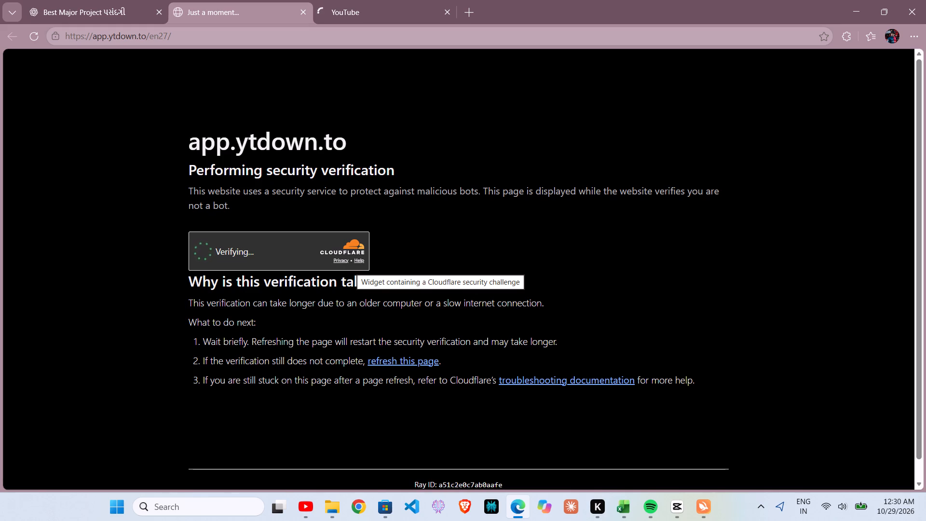
{"action": "left_click", "coordinate": [389, 0]}
{"action": "left_click", "coordinate": [209, 0]}
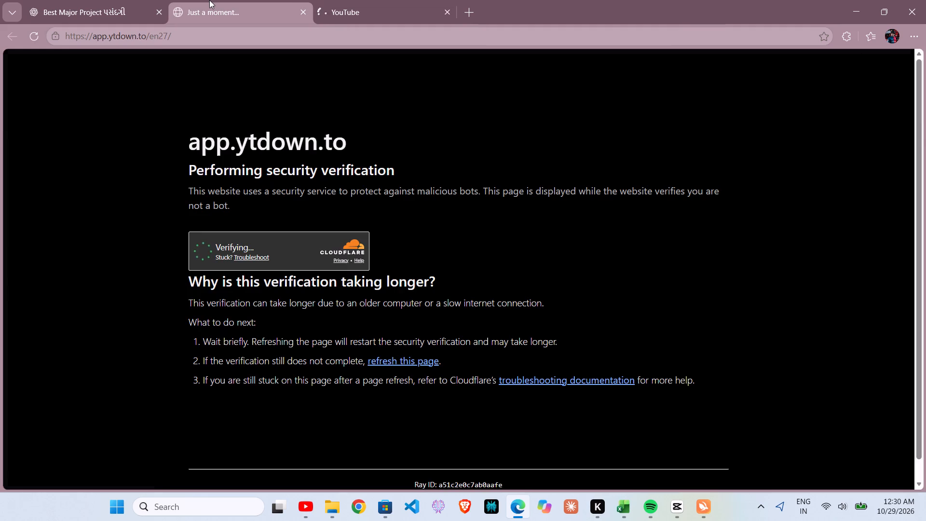
{"action": "left_click", "coordinate": [351, 0]}
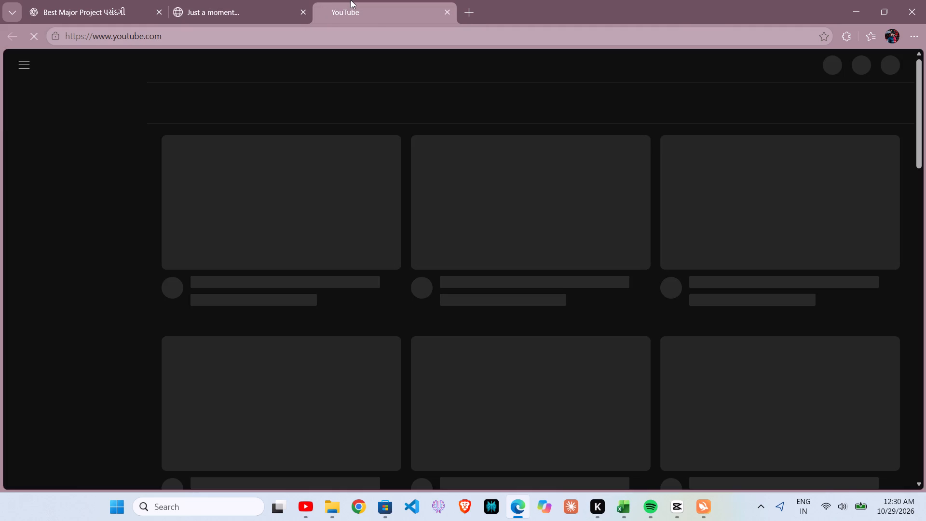
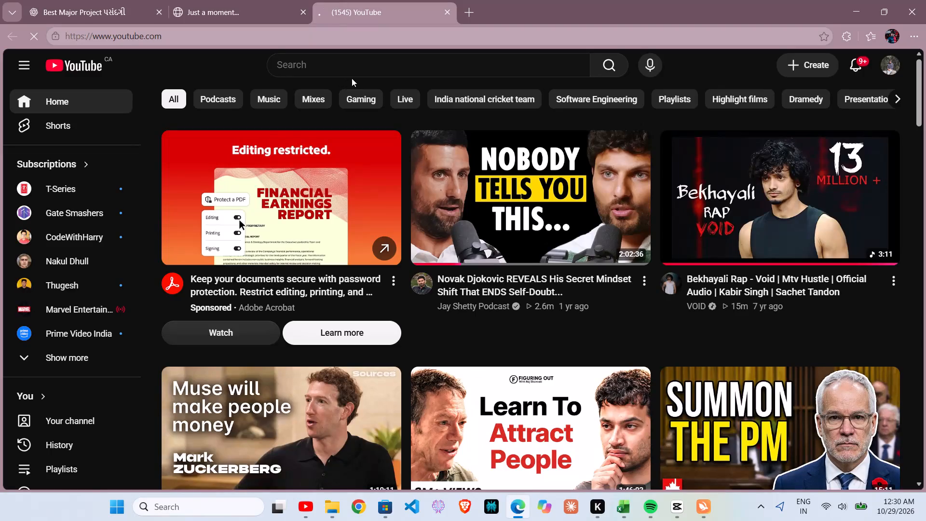
Search YouTube for "barbaad".
{"action": "left_click", "coordinate": [362, 71]}
{"action": "type", "text": "barbaad"}
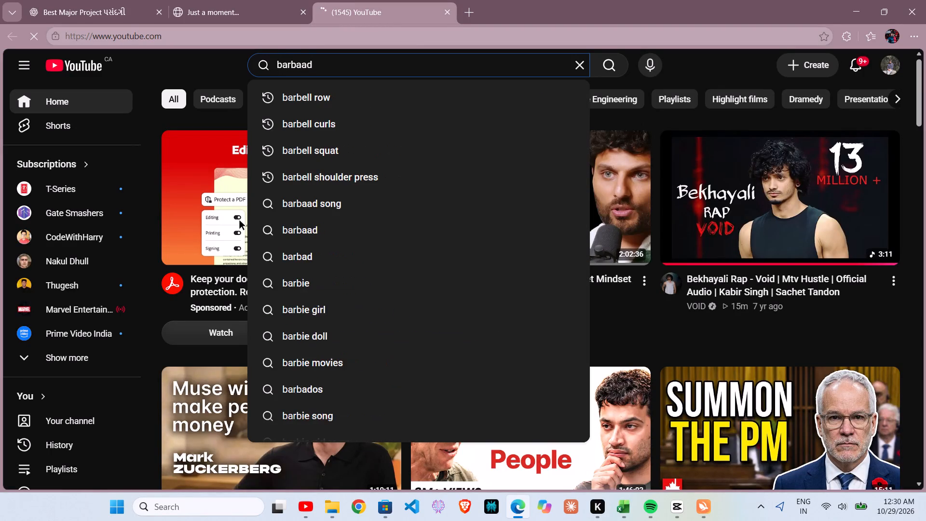
{"action": "key", "text": "Return"}
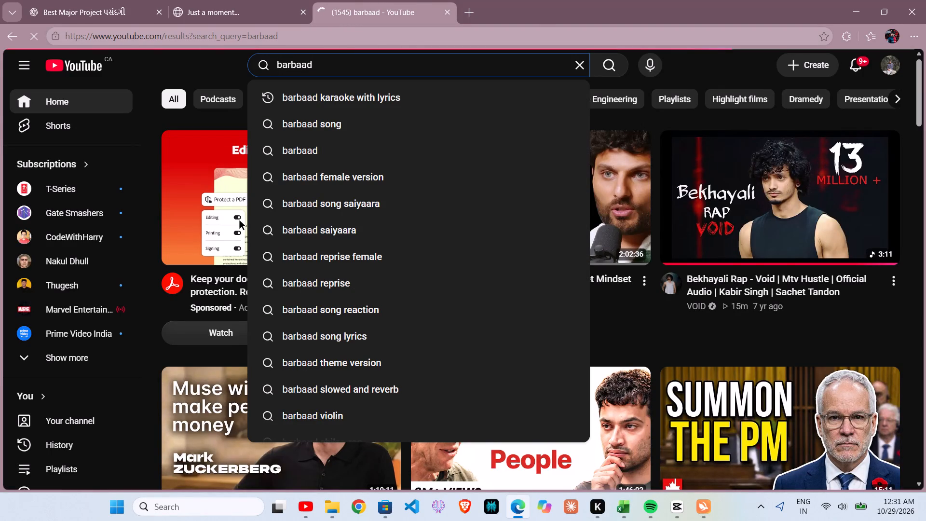
Switch to Turbo VPN and close the application.
{"action": "left_click", "coordinate": [703, 505]}
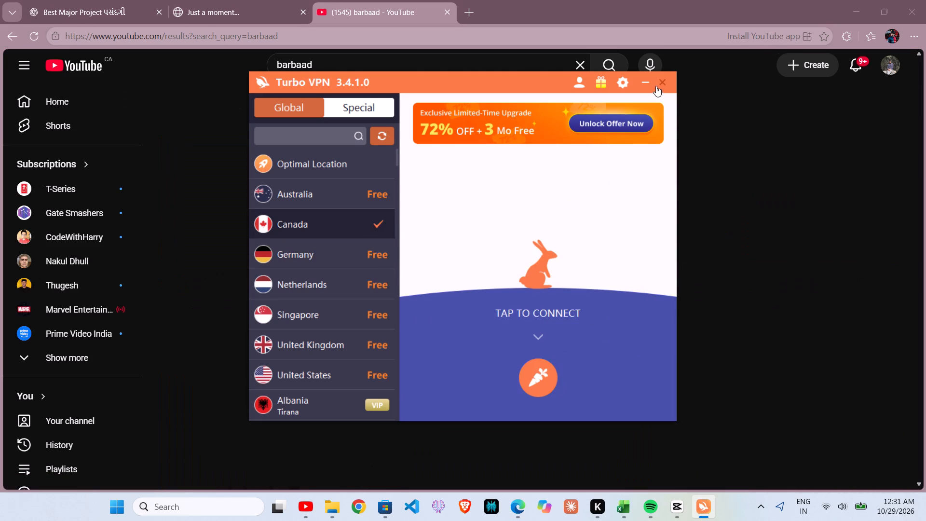
{"action": "left_click", "coordinate": [531, 338]}
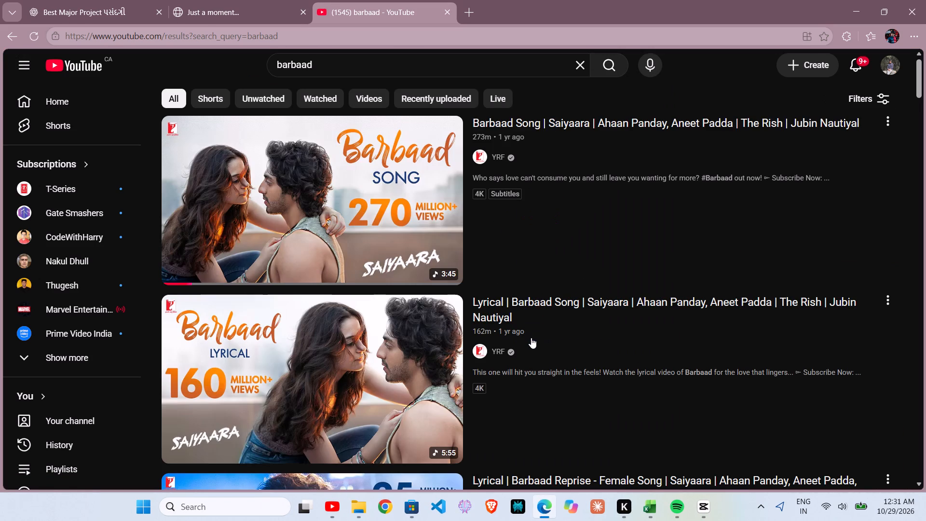
Open YRF's "Lyrical | Barbaad Song" video from the search results and copy its share link.
{"action": "left_click", "coordinate": [350, 429]}
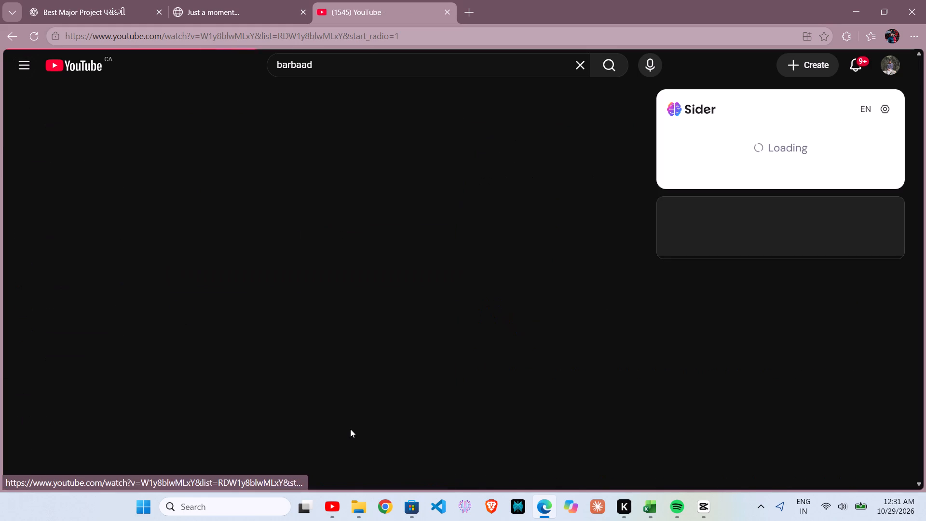
{"action": "scroll", "coordinate": [521, 353], "scroll_direction": "down", "scroll_amount": 1}
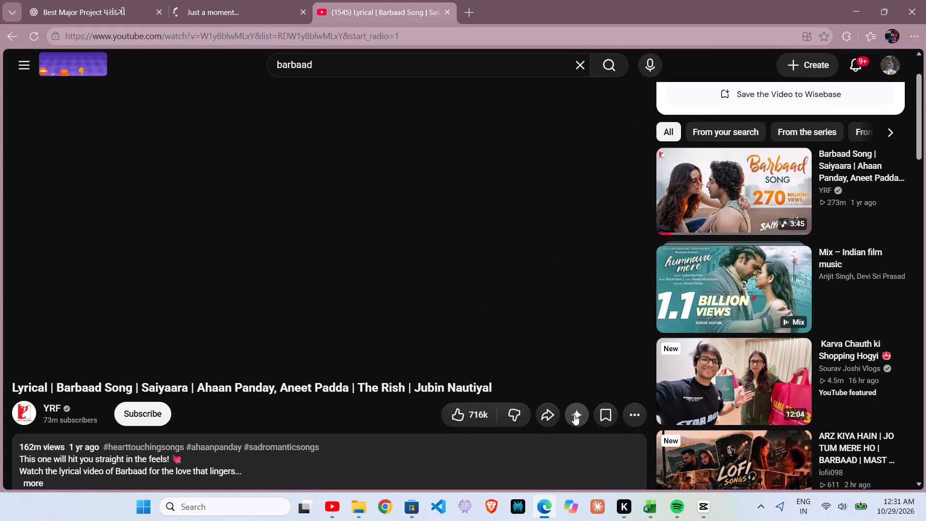
{"action": "left_click", "coordinate": [630, 416]}
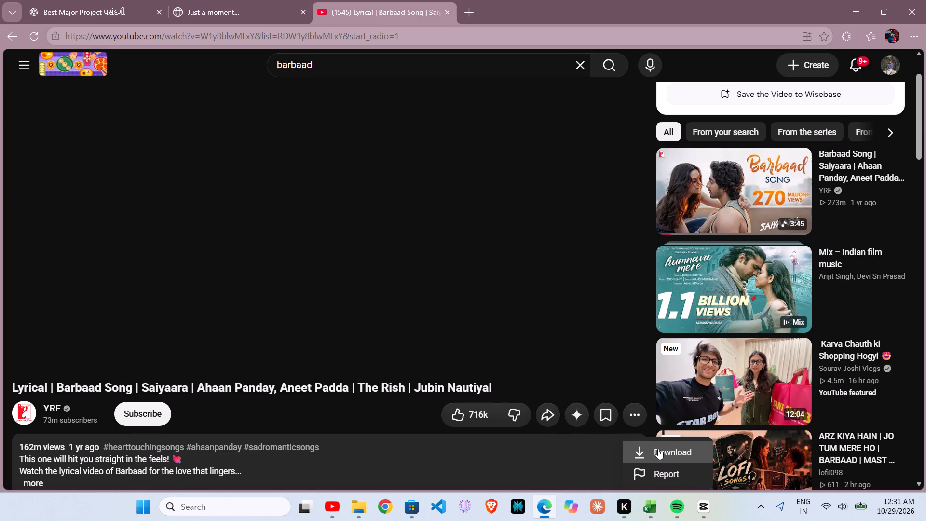
{"action": "left_click", "coordinate": [548, 413]}
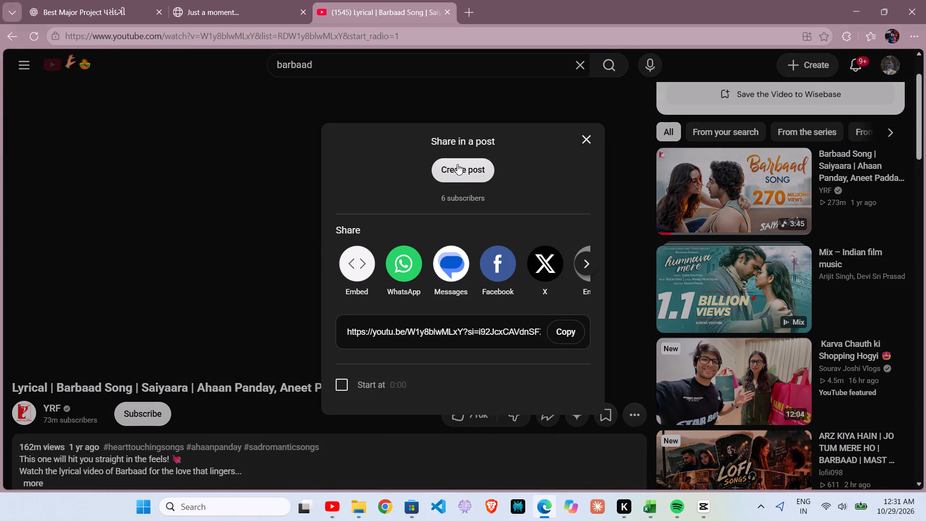
{"action": "left_click", "coordinate": [571, 331]}
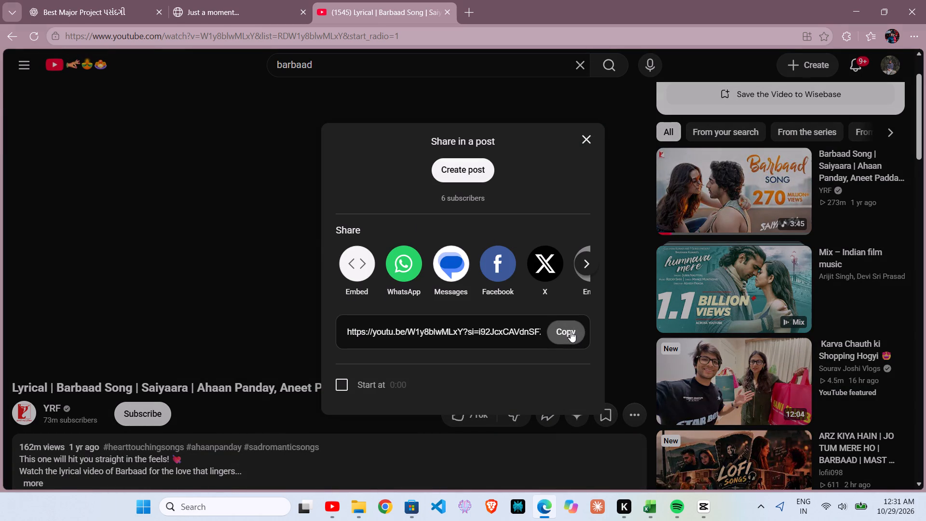
{"action": "left_click", "coordinate": [588, 137]}
Paste the copied Barbaad link into the YTDown downloader page and submit it for download.
{"action": "left_click", "coordinate": [240, 0]}
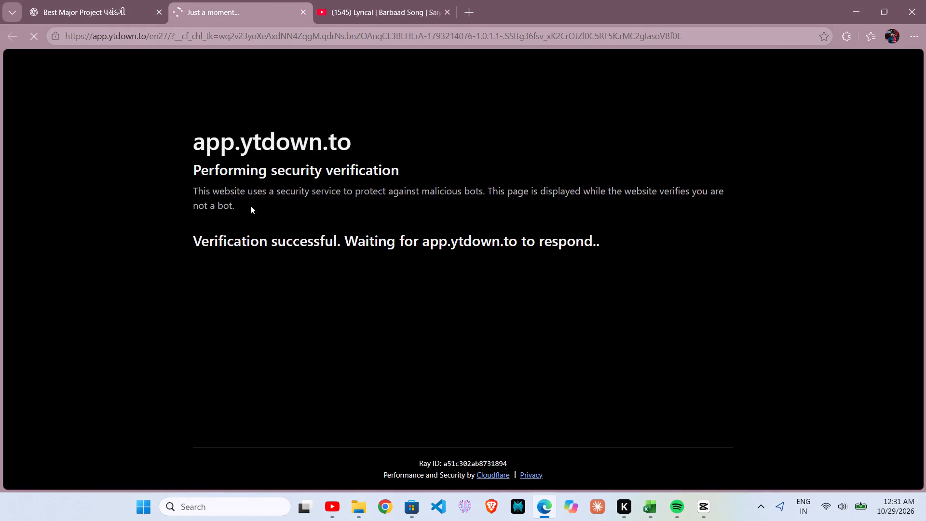
{"action": "left_click", "coordinate": [382, 0]}
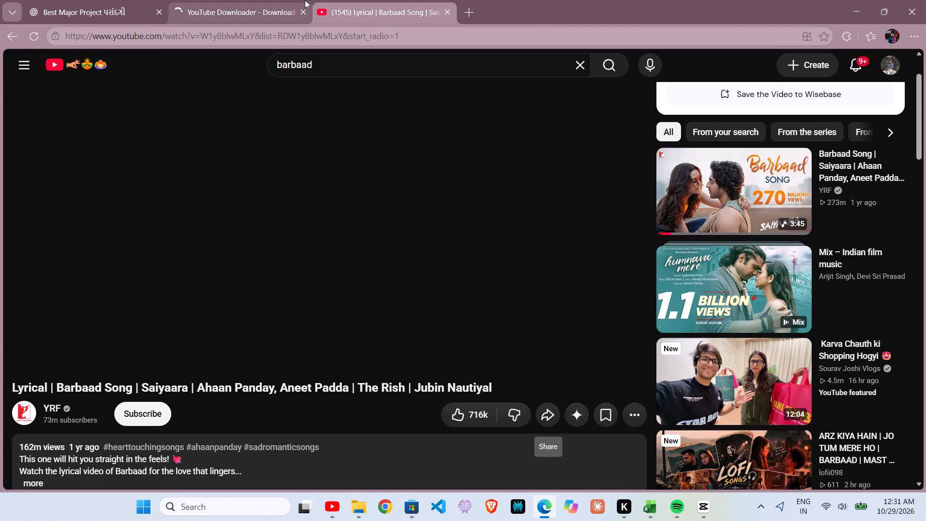
{"action": "left_click", "coordinate": [305, 0]}
{"action": "left_click", "coordinate": [380, 195]}
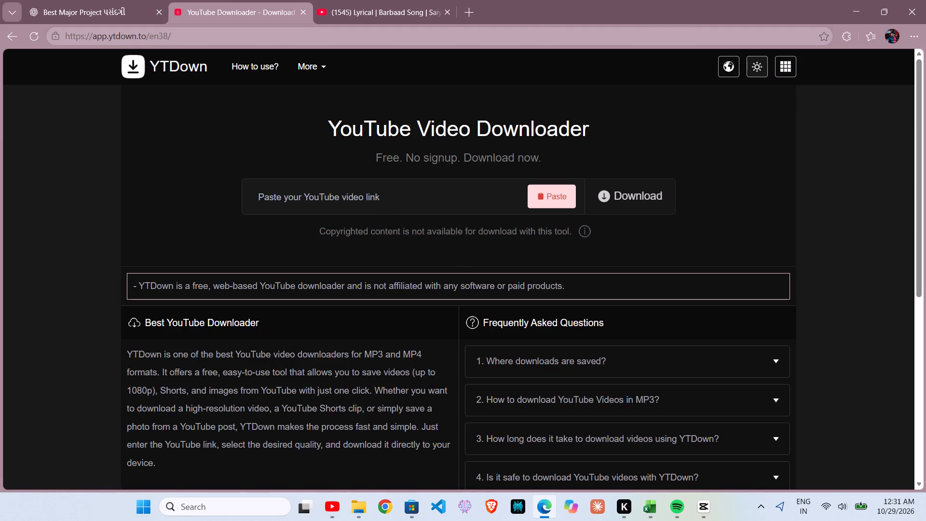
{"action": "key", "text": "ctrl+v"}
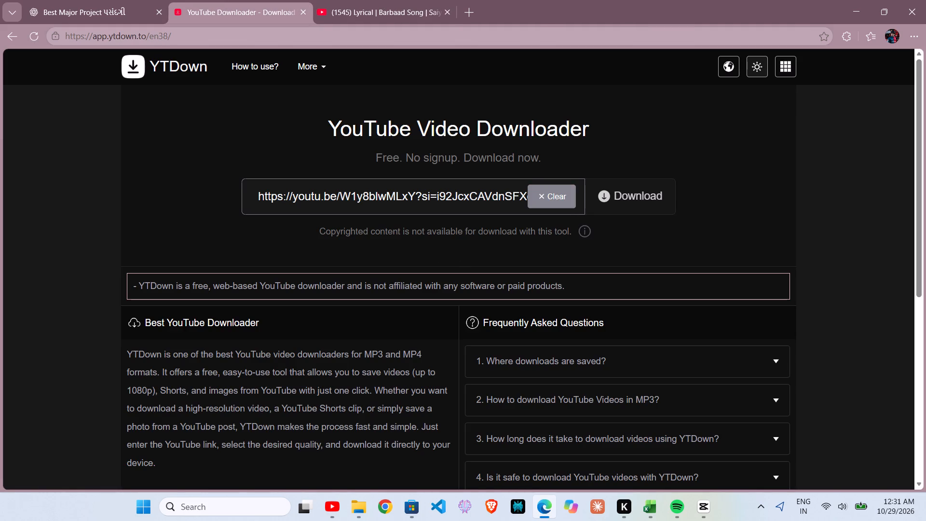
{"action": "left_click", "coordinate": [645, 191]}
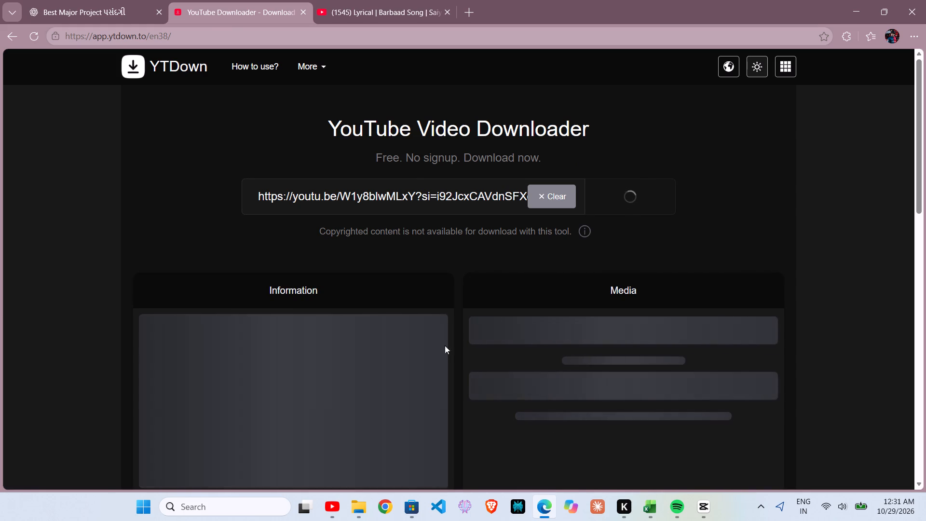
Check the media format choices and download the song video as MP4 (1280x720 HD).
{"action": "scroll", "coordinate": [601, 397], "scroll_direction": "down", "scroll_amount": 1}
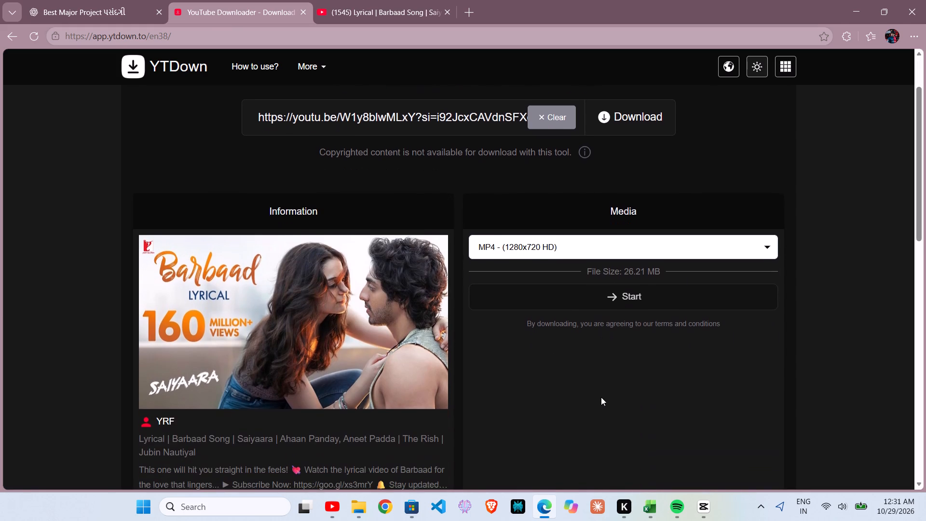
{"action": "scroll", "coordinate": [601, 397], "scroll_direction": "down", "scroll_amount": 1}
{"action": "left_click", "coordinate": [623, 247]}
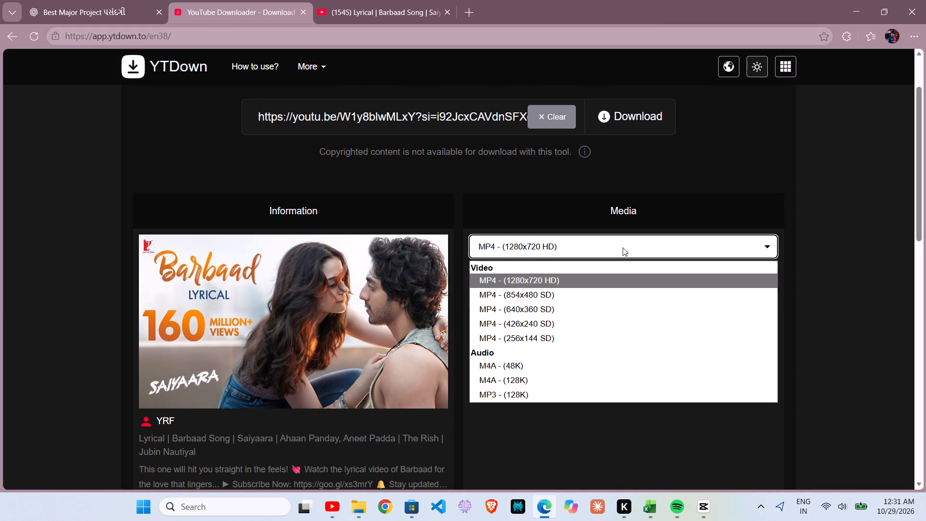
{"action": "left_click_drag", "start_coordinate": [623, 247], "coordinate": [587, 290]}
{"action": "left_click", "coordinate": [587, 290]}
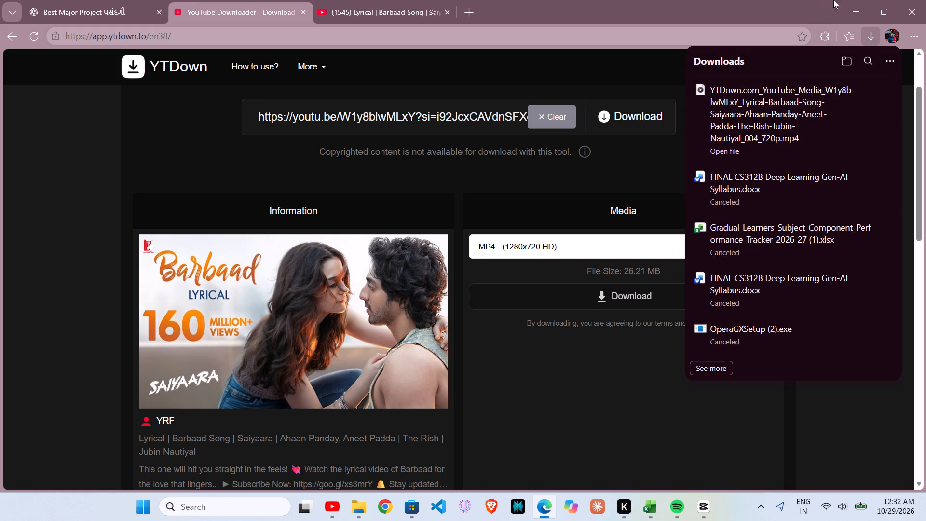
Return to CapCut and extract audio from the YTDown Barbaad video in the Downloads folder.
{"action": "left_click", "coordinate": [851, 2]}
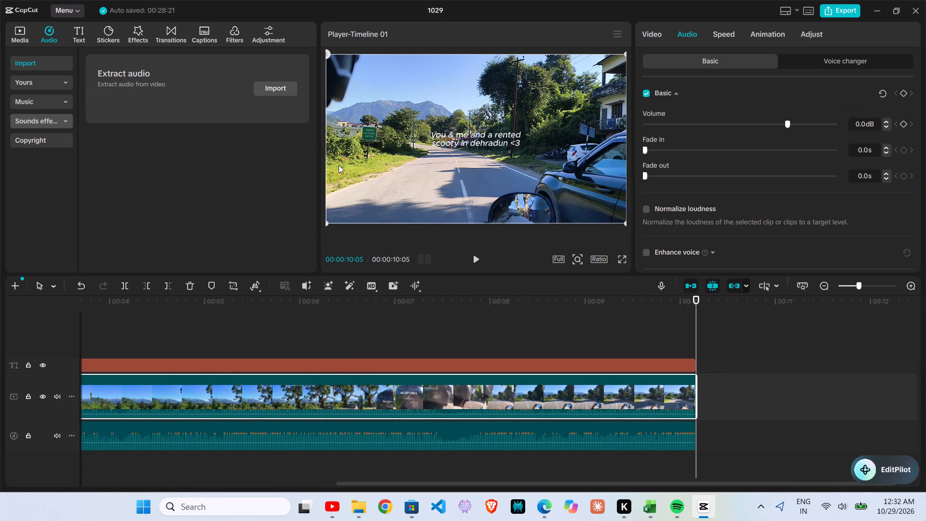
{"action": "left_click", "coordinate": [282, 90]}
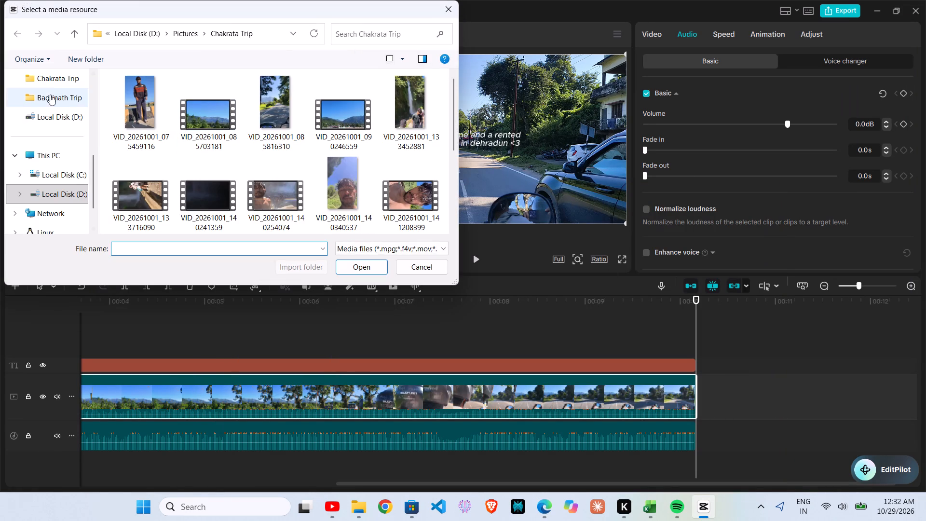
{"action": "scroll", "coordinate": [56, 161], "scroll_direction": "up", "scroll_amount": 7}
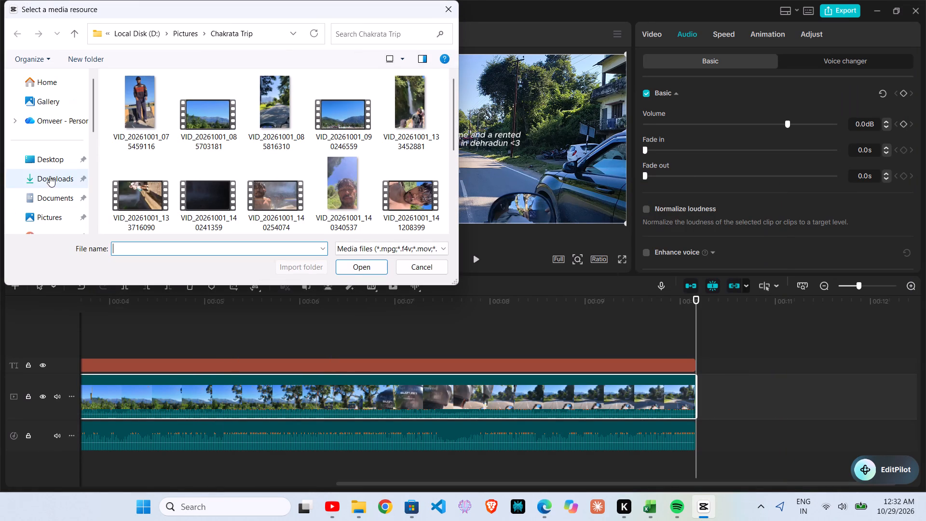
{"action": "left_click", "coordinate": [50, 176]}
{"action": "left_click", "coordinate": [179, 102]}
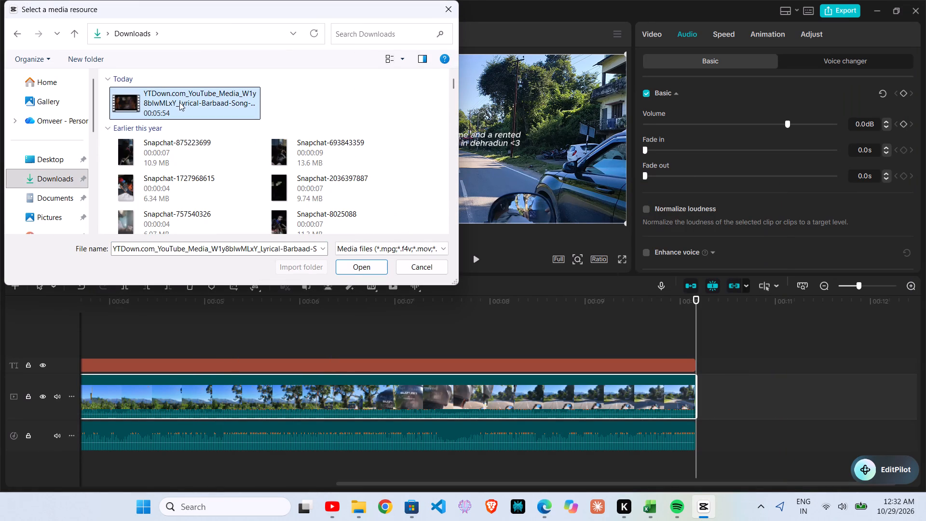
{"action": "key", "text": "Return"}
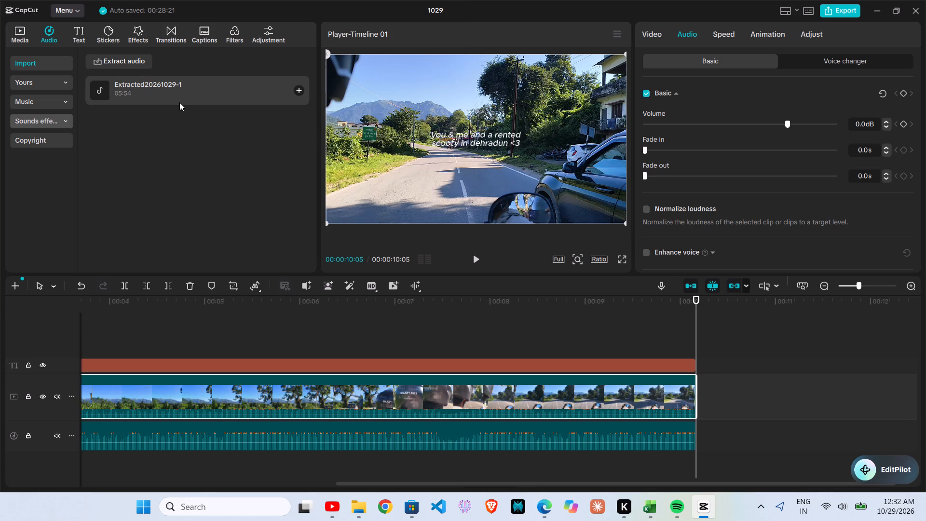
Add the extracted song audio to the timeline at the playhead, 00:00:10:05.
{"action": "left_click", "coordinate": [301, 90]}
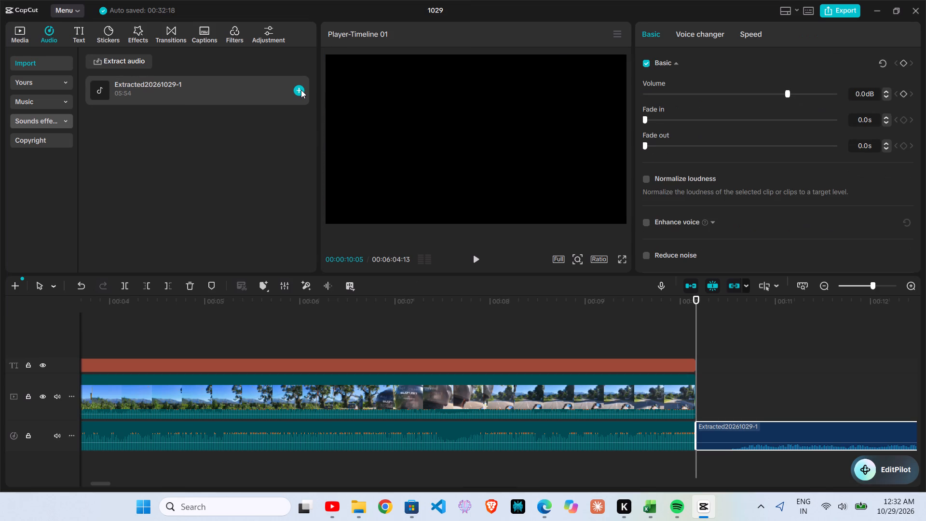
Place another copy of the extracted song on its own audio track and align it with the timeline start.
{"action": "left_click_drag", "start_coordinate": [231, 88], "coordinate": [250, 356]}
{"action": "left_click_drag", "start_coordinate": [307, 431], "coordinate": [243, 421]}
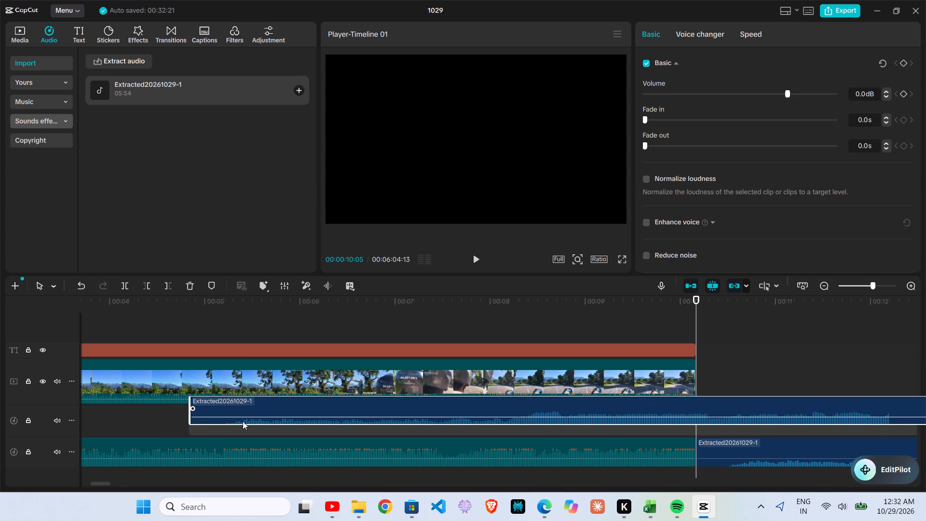
{"action": "left_click_drag", "start_coordinate": [243, 421], "coordinate": [133, 429]}
{"action": "scroll", "coordinate": [133, 429], "scroll_direction": "right", "scroll_amount": 3}
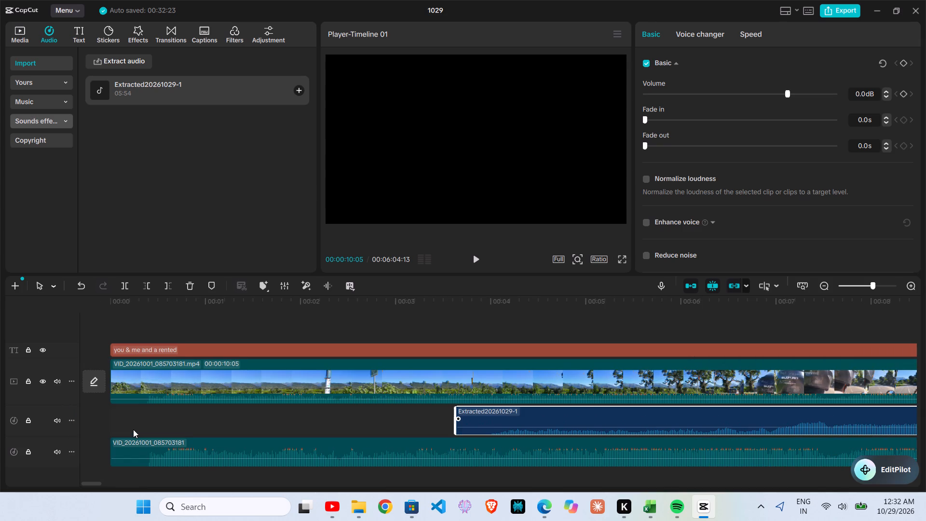
{"action": "scroll", "coordinate": [133, 429], "scroll_direction": "right", "scroll_amount": 1}
{"action": "left_click_drag", "start_coordinate": [509, 421], "coordinate": [138, 420]}
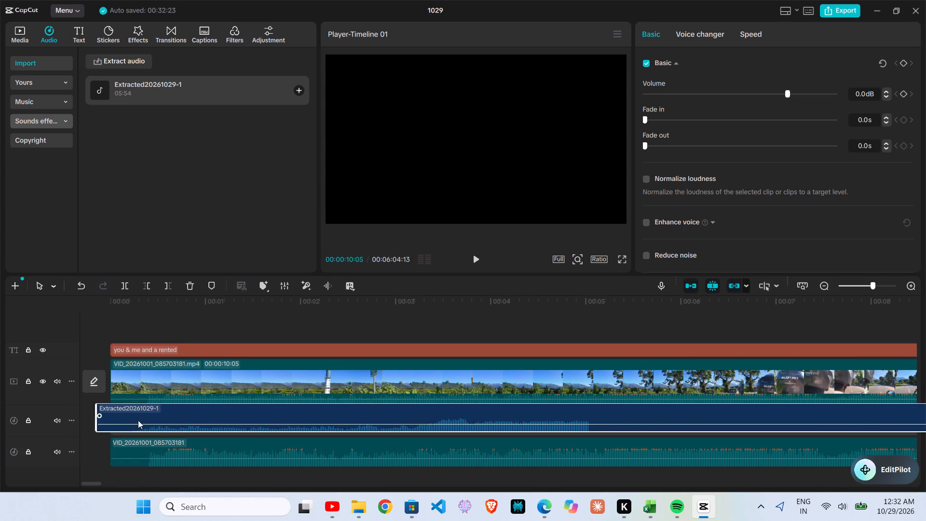
{"action": "left_click_drag", "start_coordinate": [138, 420], "coordinate": [136, 421]}
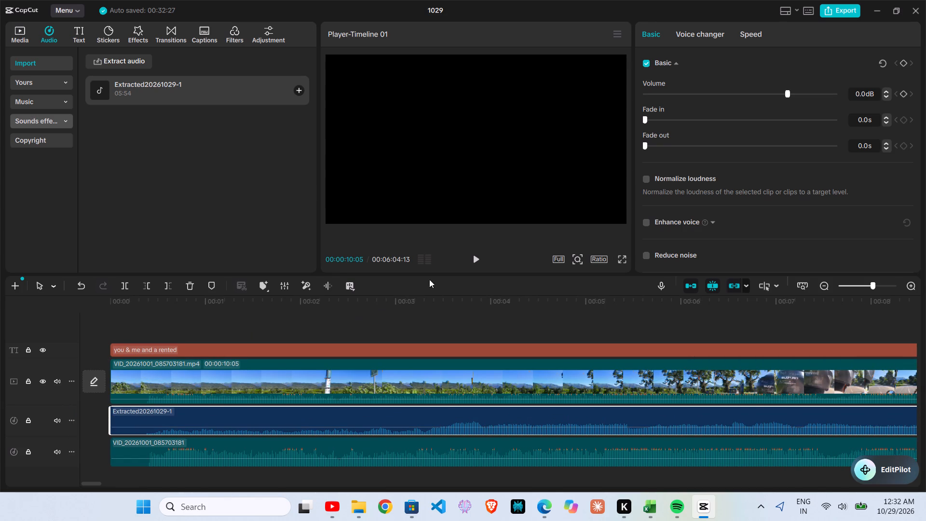
Play the timeline preview and mute the main video track containing the road clip.
{"action": "left_click", "coordinate": [474, 260]}
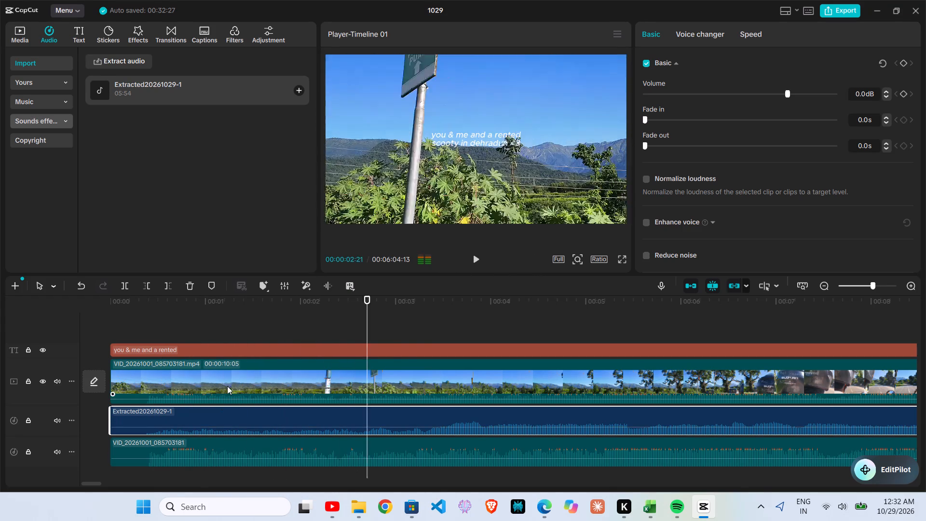
{"action": "left_click", "coordinate": [234, 375]}
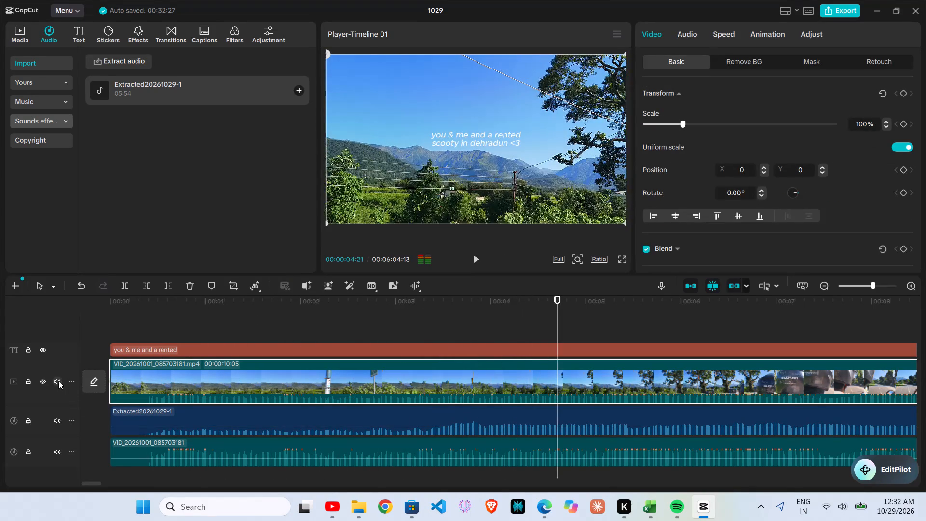
{"action": "left_click", "coordinate": [58, 381]}
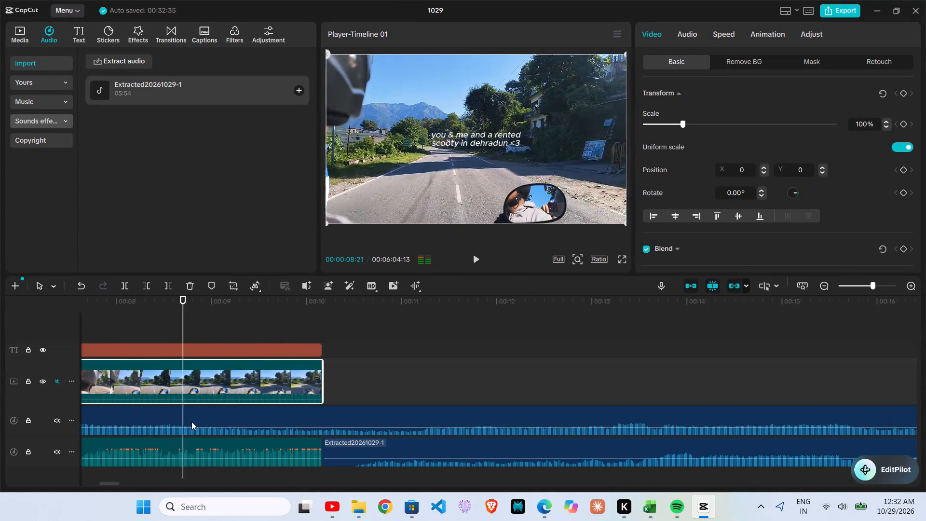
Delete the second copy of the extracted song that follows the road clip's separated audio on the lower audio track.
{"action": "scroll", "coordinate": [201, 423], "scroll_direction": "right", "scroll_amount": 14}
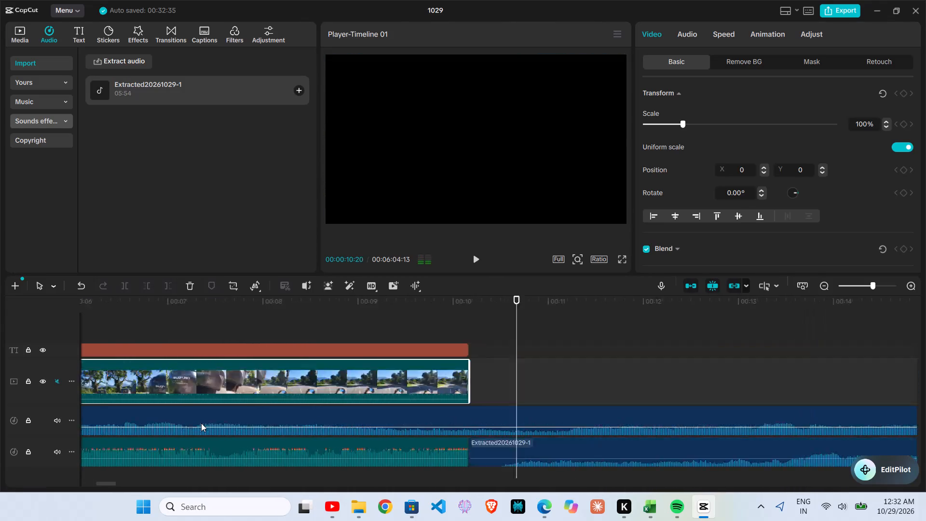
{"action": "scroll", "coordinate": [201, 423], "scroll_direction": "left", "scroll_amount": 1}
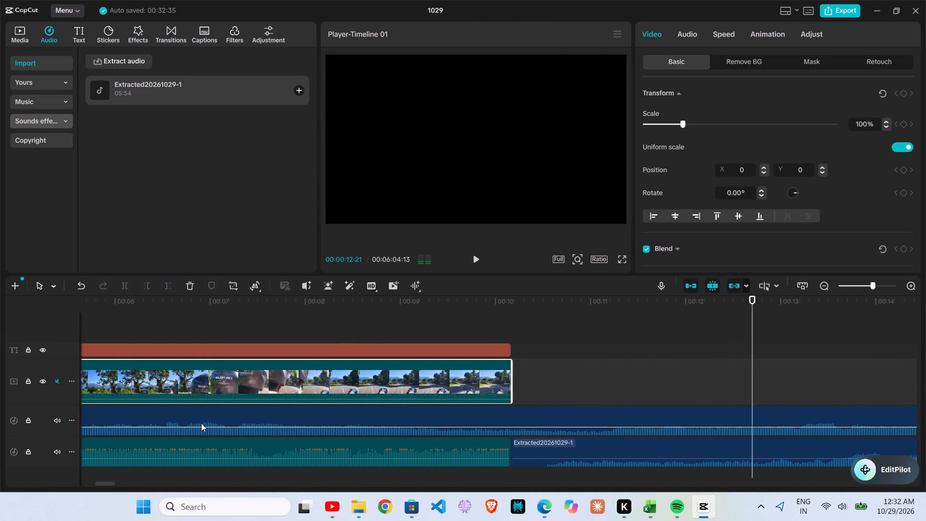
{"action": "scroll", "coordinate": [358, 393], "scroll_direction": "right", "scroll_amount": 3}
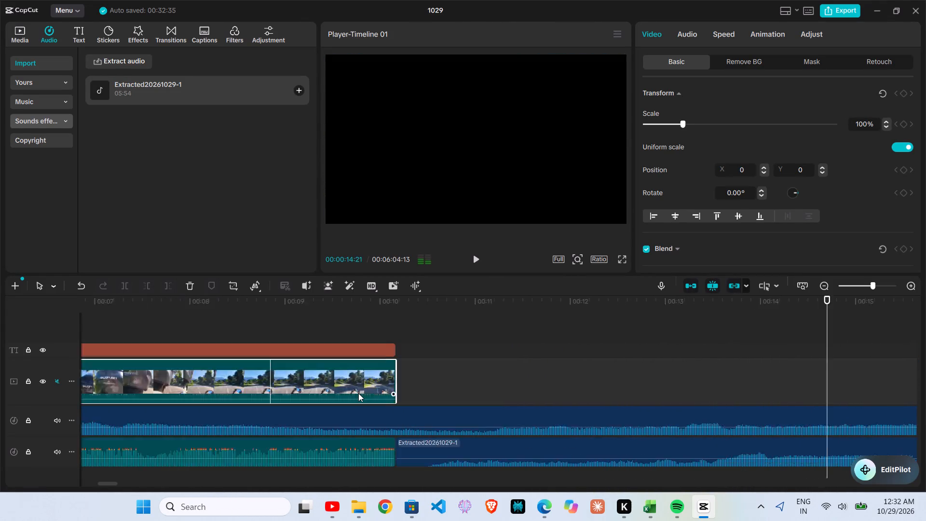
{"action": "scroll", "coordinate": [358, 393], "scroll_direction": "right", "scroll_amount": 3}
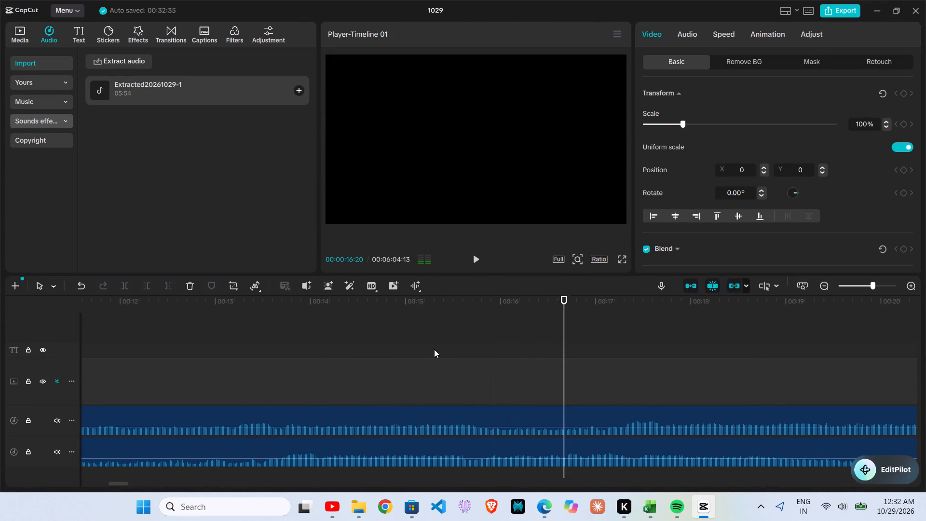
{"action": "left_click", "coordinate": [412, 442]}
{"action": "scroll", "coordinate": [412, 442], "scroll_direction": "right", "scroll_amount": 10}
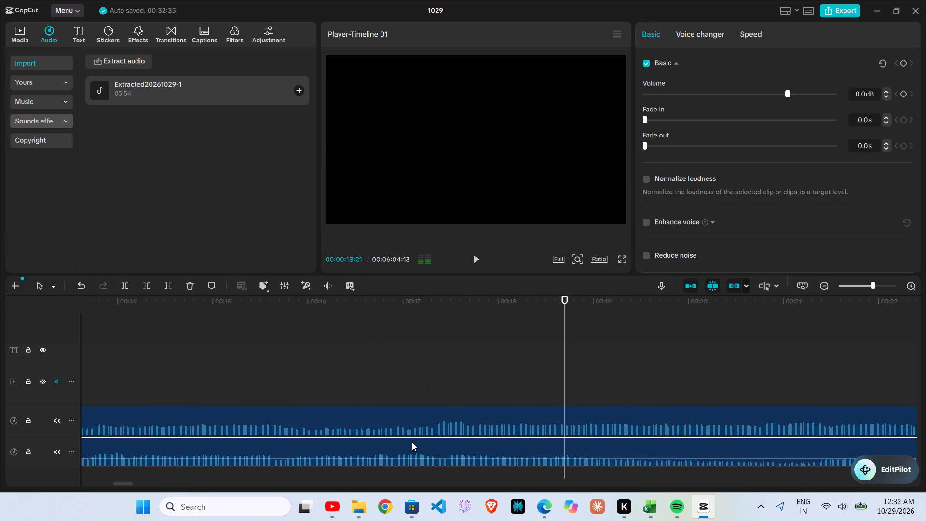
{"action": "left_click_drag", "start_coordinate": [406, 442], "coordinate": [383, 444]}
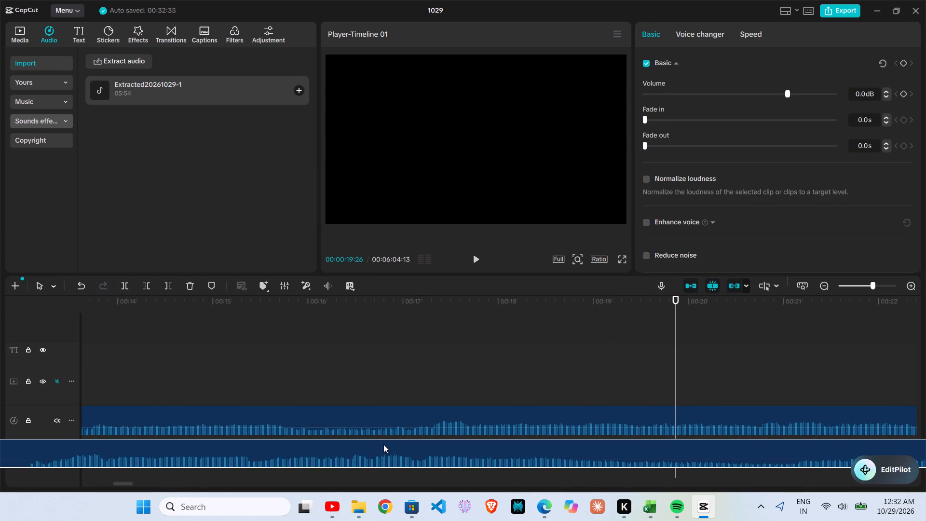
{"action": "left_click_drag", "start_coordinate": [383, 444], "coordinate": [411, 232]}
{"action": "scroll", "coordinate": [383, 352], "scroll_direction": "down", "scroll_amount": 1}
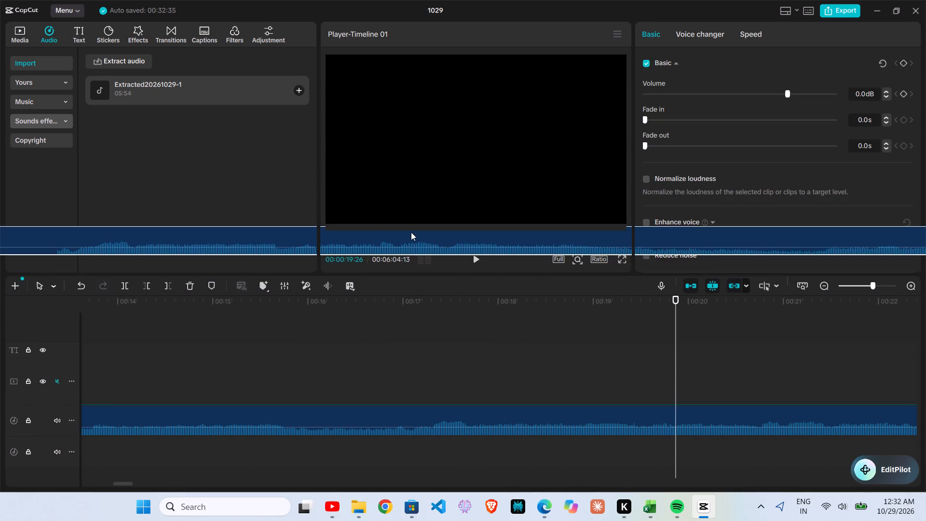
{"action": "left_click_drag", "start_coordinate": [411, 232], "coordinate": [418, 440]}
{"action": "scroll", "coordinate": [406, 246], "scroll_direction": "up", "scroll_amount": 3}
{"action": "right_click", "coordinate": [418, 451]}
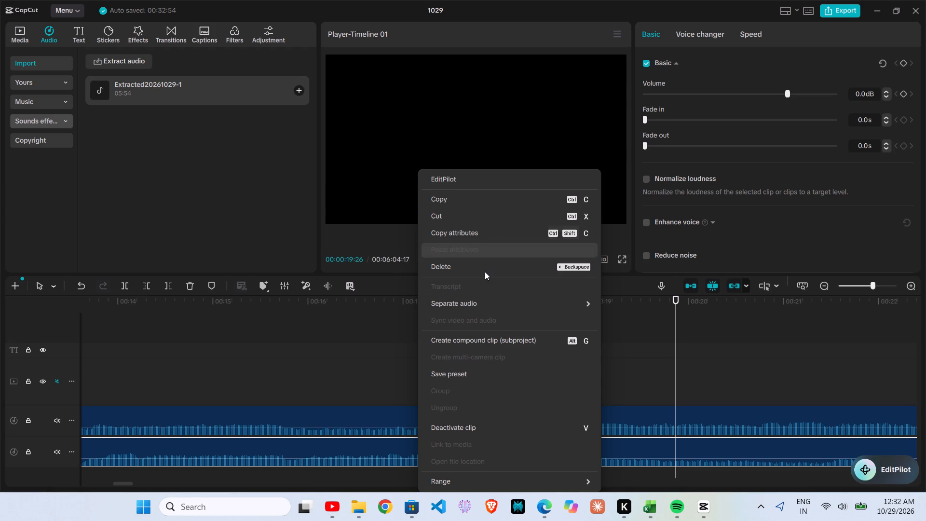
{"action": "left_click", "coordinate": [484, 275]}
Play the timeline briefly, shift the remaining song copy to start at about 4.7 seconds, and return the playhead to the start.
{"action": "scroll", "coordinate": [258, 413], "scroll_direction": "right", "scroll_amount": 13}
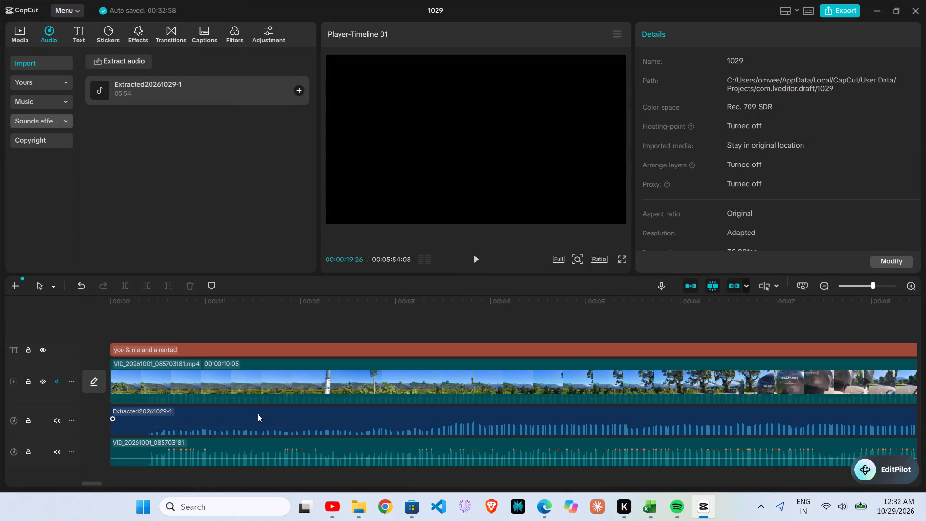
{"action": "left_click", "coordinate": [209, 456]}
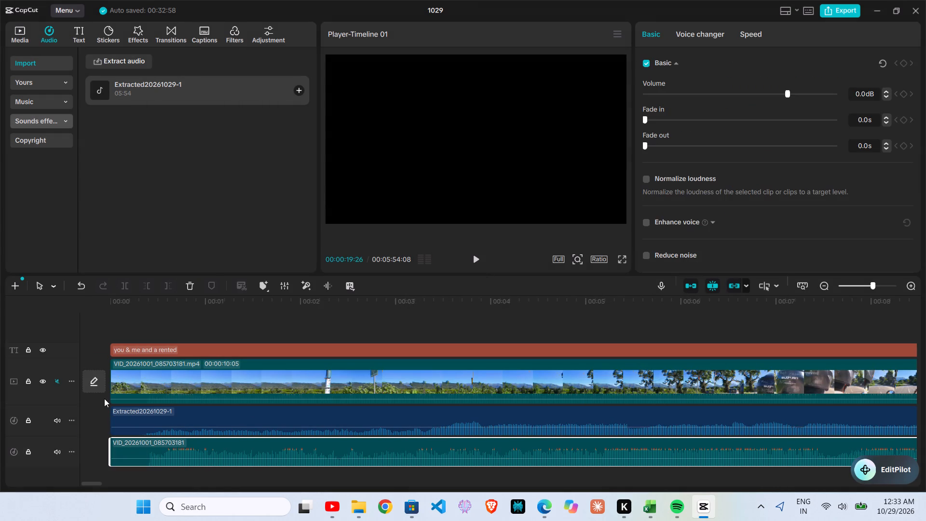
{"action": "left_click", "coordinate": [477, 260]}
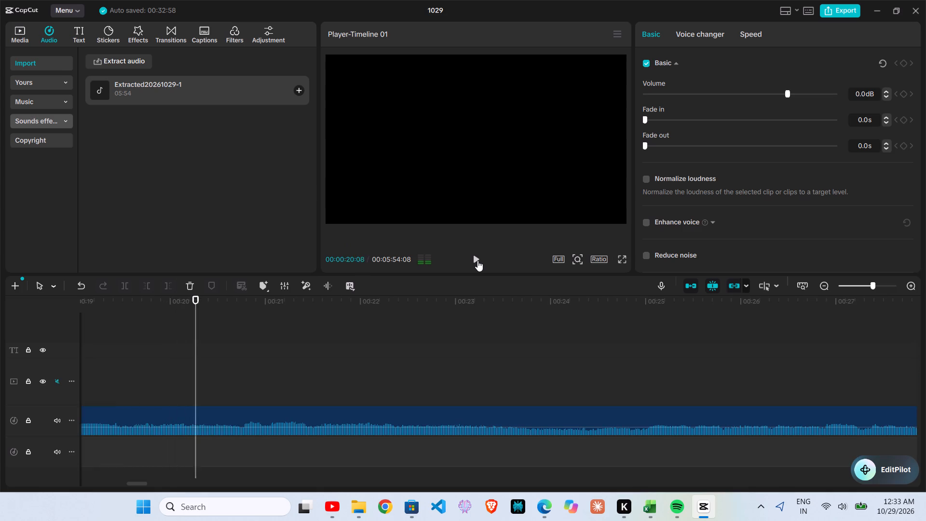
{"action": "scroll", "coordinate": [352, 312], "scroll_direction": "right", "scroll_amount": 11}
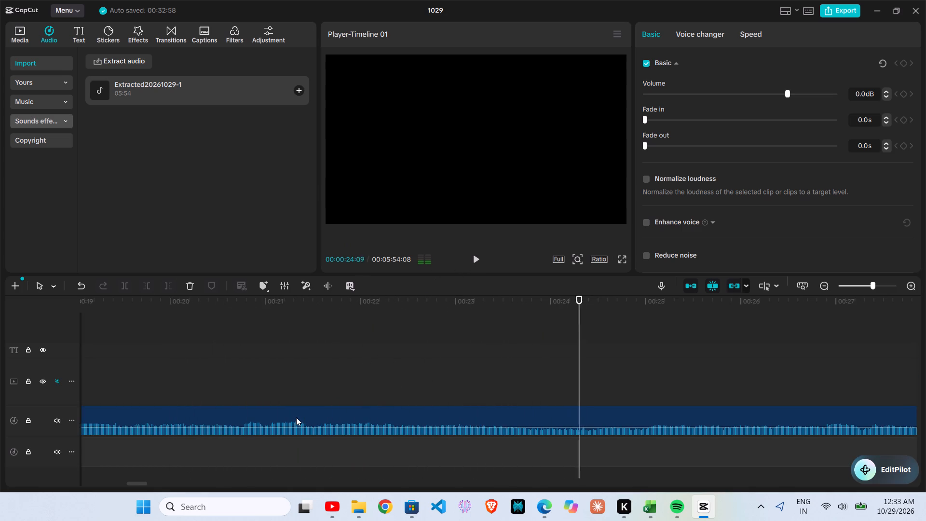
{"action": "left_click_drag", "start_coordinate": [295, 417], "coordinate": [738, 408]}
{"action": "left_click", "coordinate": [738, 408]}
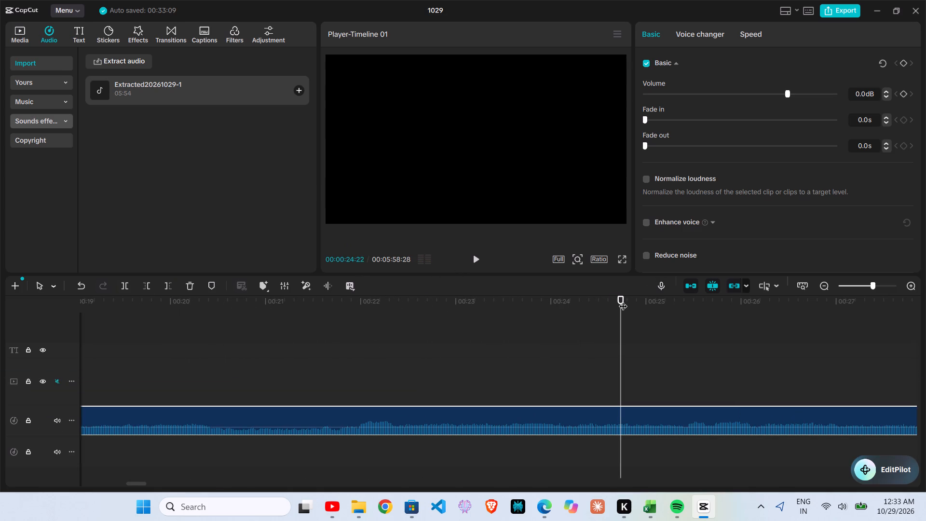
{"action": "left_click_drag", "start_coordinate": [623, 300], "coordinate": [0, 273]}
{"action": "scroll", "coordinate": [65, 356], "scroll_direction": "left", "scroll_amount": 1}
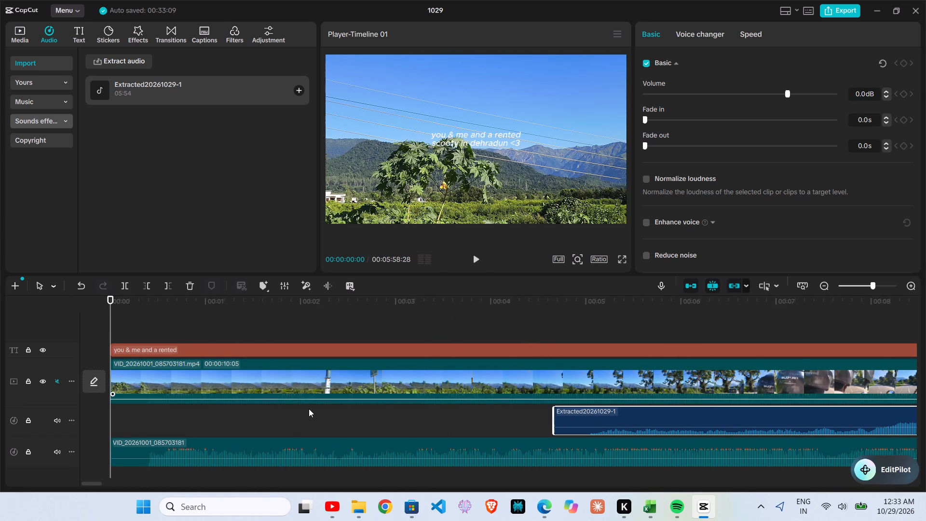
Undo the song shift, the song deletion, the main track mute and both placements of the extracted song.
{"action": "key", "text": "ctrl+z"}
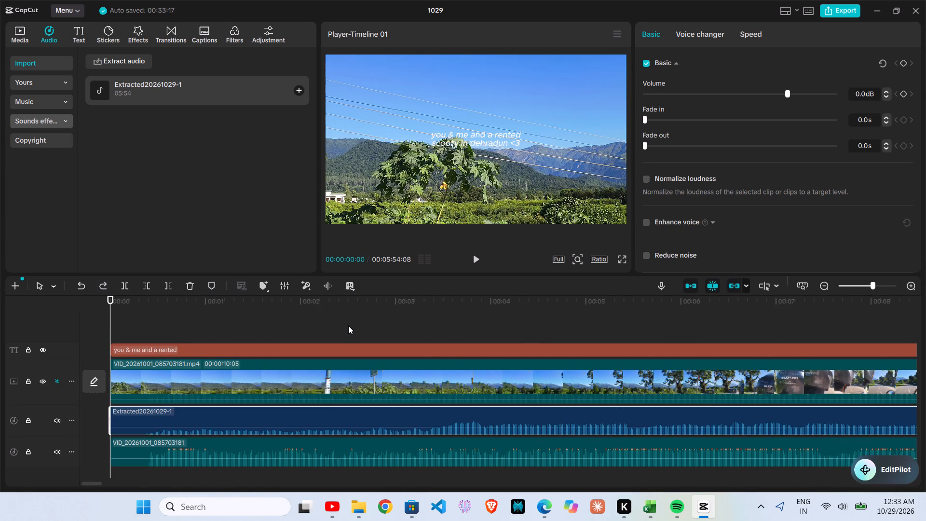
{"action": "key", "text": "ctrl+z"}
{"action": "key", "text": "ctrl+z"}
{"action": "key", "text": "ctrl+z"}
{"action": "key", "text": "ctrl+z"}
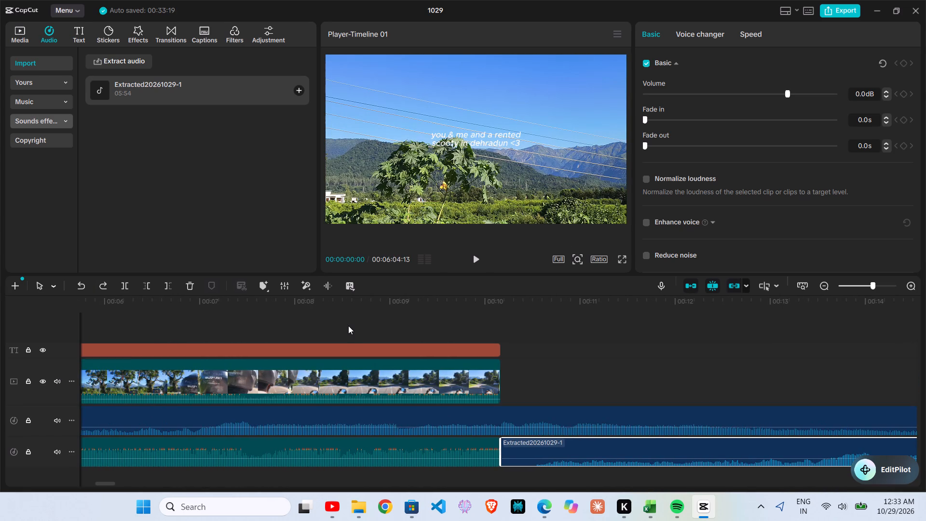
{"action": "key", "text": "ctrl+z"}
{"action": "key", "text": "ctrl+z"}
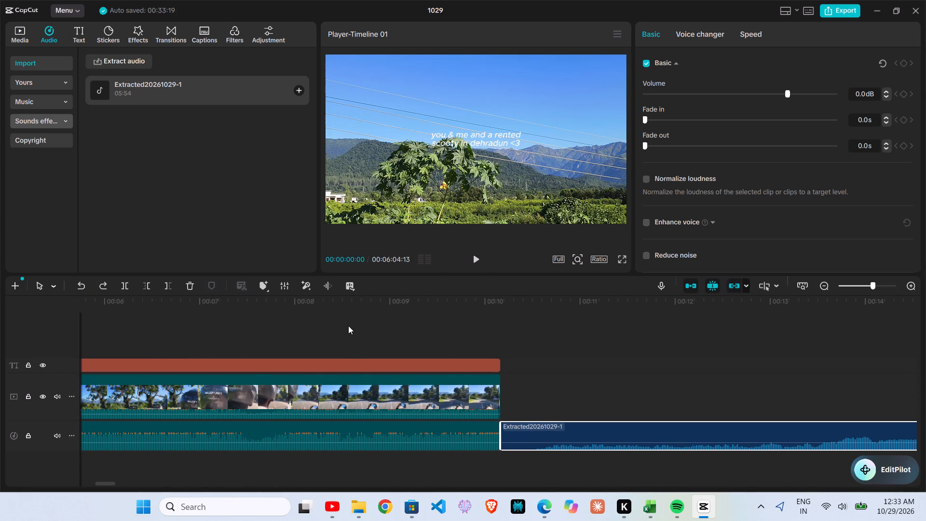
{"action": "key", "text": "ctrl+z"}
Preview the extracted song in the audio library, skipping ahead through its first two minutes to find a suitable section, and pause it.
{"action": "scroll", "coordinate": [348, 326], "scroll_direction": "down", "scroll_amount": 8}
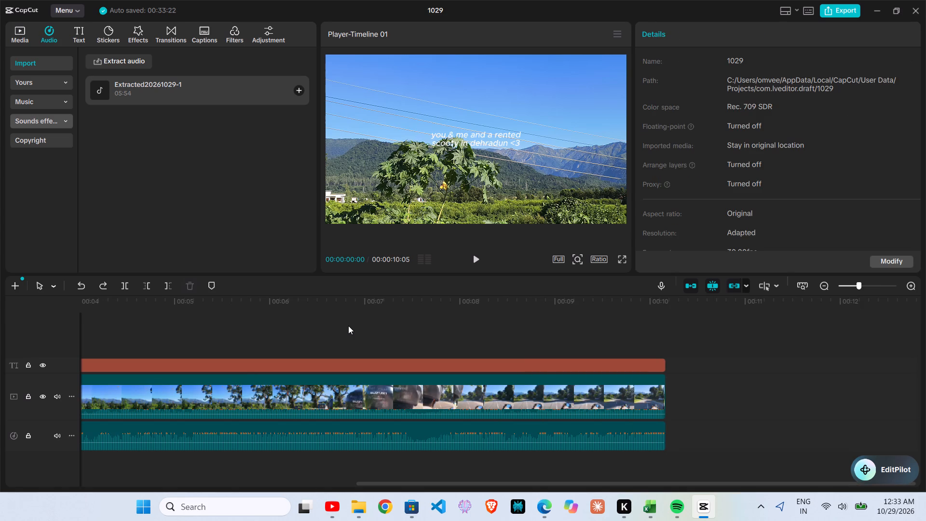
{"action": "scroll", "coordinate": [348, 326], "scroll_direction": "right", "scroll_amount": 10}
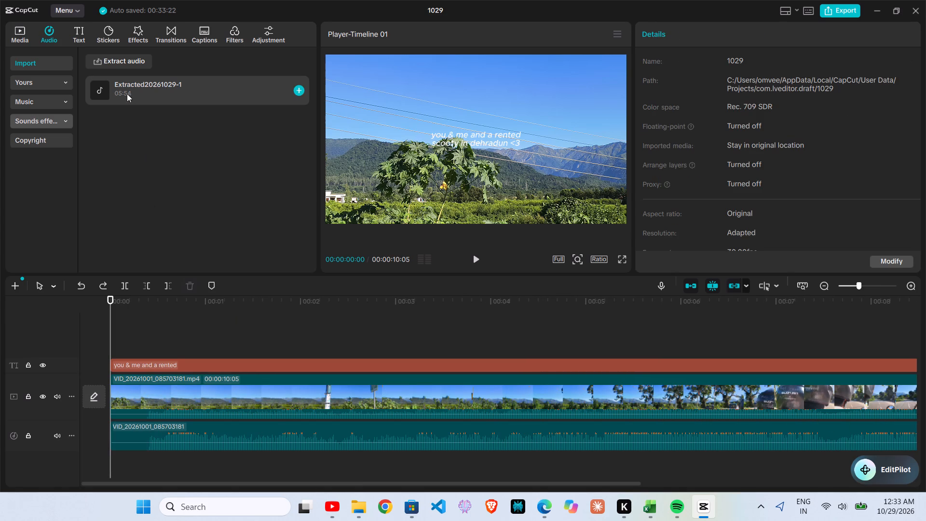
{"action": "left_click", "coordinate": [151, 87]}
{"action": "left_click", "coordinate": [98, 91]}
{"action": "double_click", "coordinate": [98, 91]}
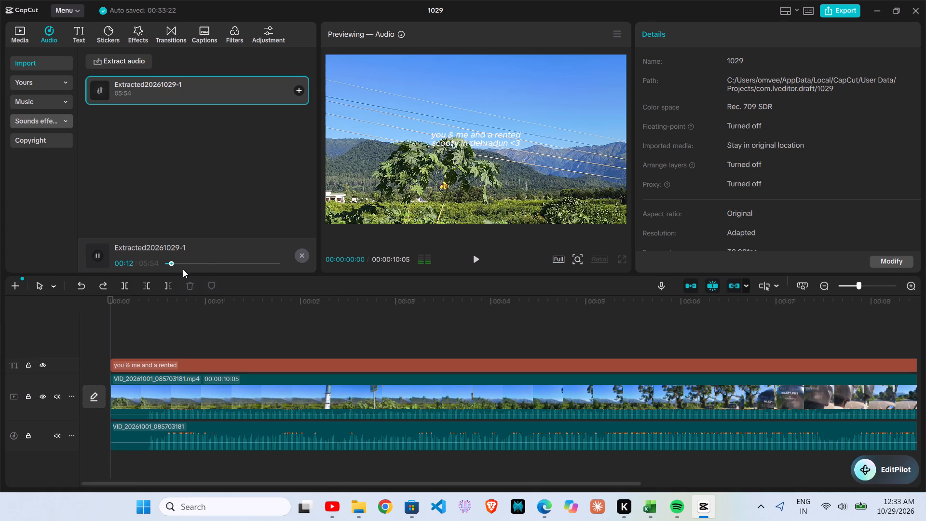
{"action": "left_click_drag", "start_coordinate": [175, 266], "coordinate": [178, 266]}
{"action": "left_click_drag", "start_coordinate": [178, 266], "coordinate": [180, 267]}
{"action": "left_click_drag", "start_coordinate": [187, 262], "coordinate": [193, 264]}
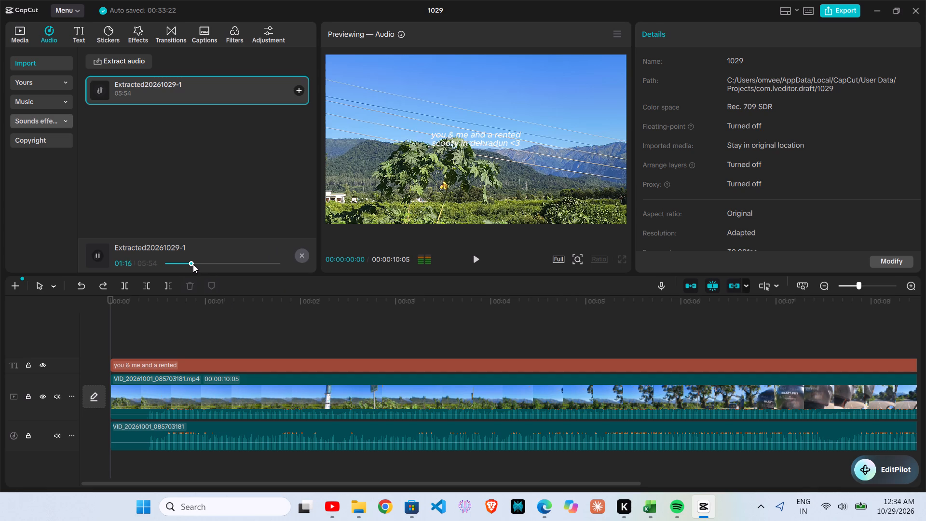
{"action": "left_click_drag", "start_coordinate": [193, 264], "coordinate": [199, 265]}
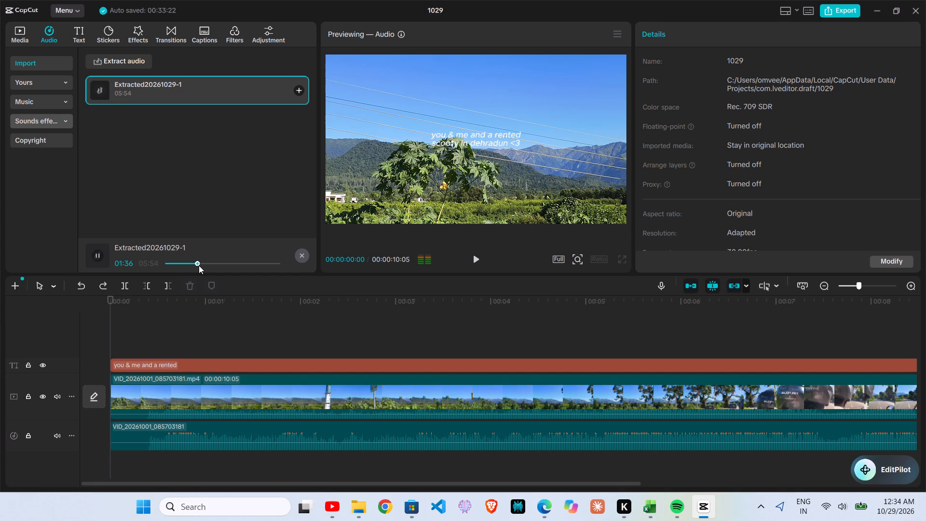
{"action": "left_click", "coordinate": [199, 265]}
{"action": "left_click", "coordinate": [97, 254]}
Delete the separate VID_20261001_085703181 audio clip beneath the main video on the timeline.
{"action": "left_click_drag", "start_coordinate": [181, 90], "coordinate": [213, 375]}
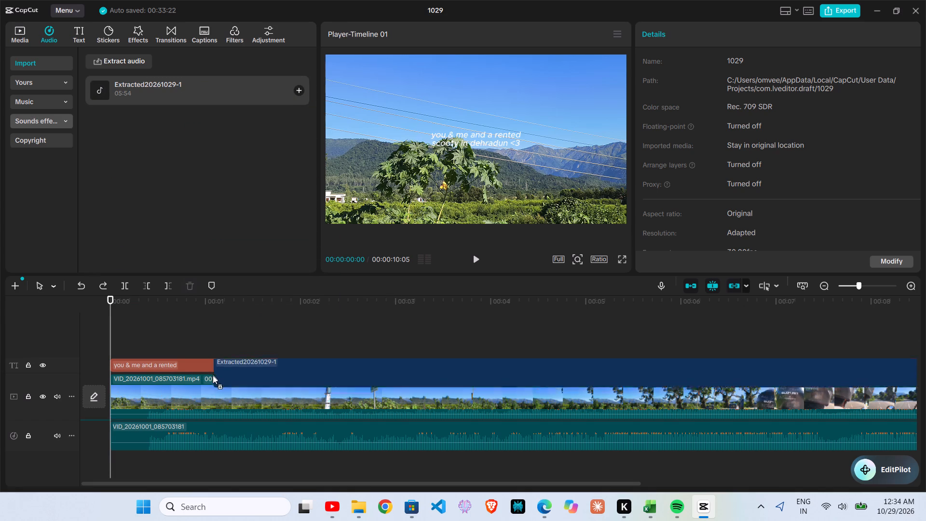
{"action": "left_click_drag", "start_coordinate": [213, 375], "coordinate": [150, 97]}
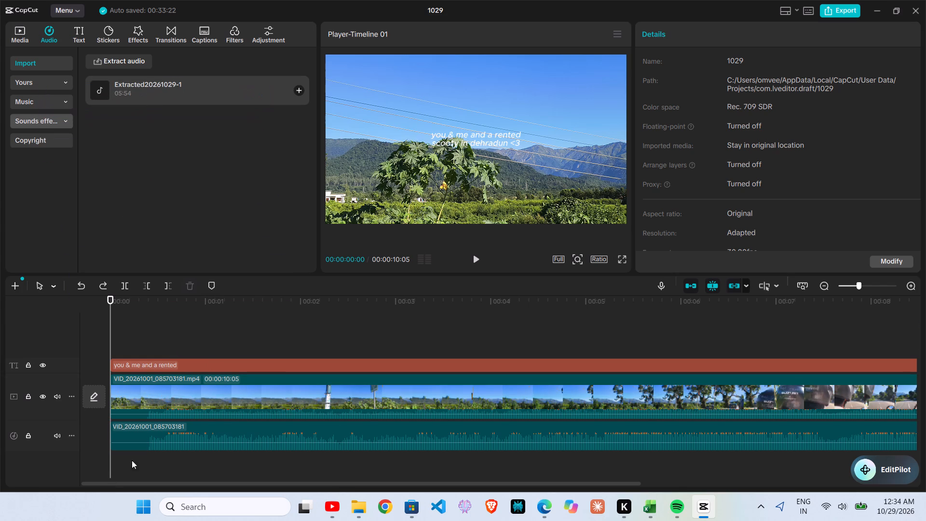
{"action": "left_click", "coordinate": [155, 443]}
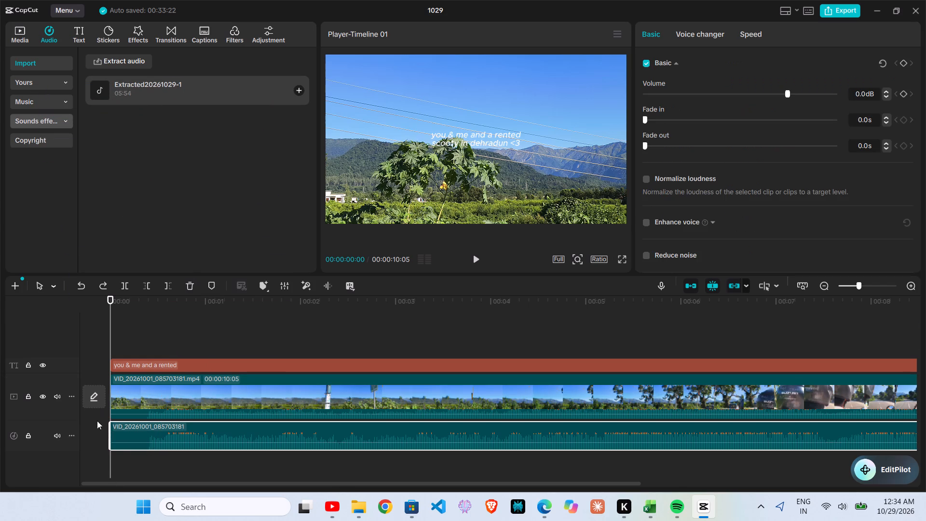
{"action": "left_click", "coordinate": [74, 434]}
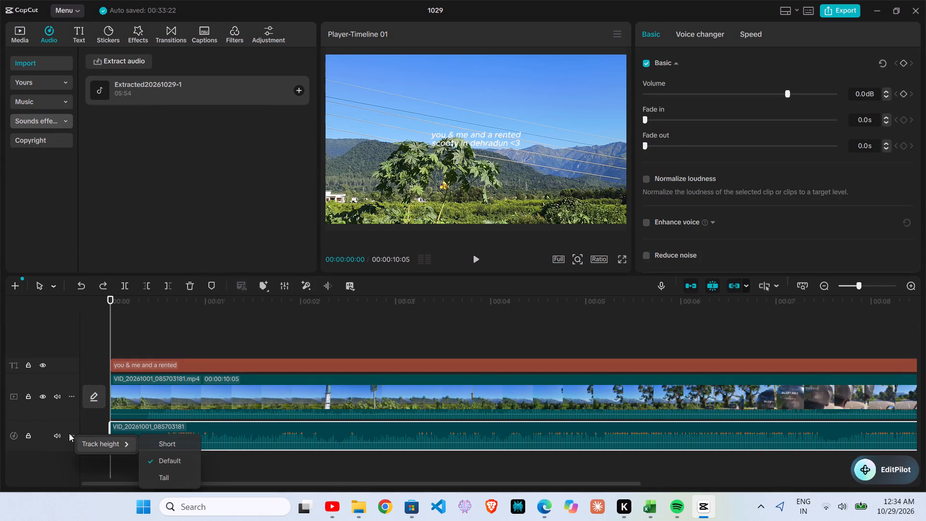
{"action": "double_click", "coordinate": [68, 431]}
{"action": "right_click", "coordinate": [145, 430]}
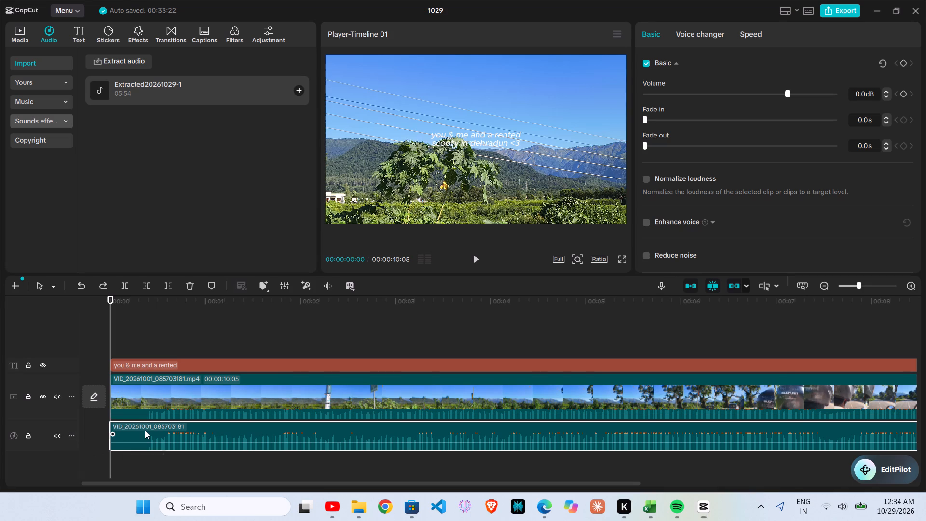
{"action": "left_click", "coordinate": [206, 262]}
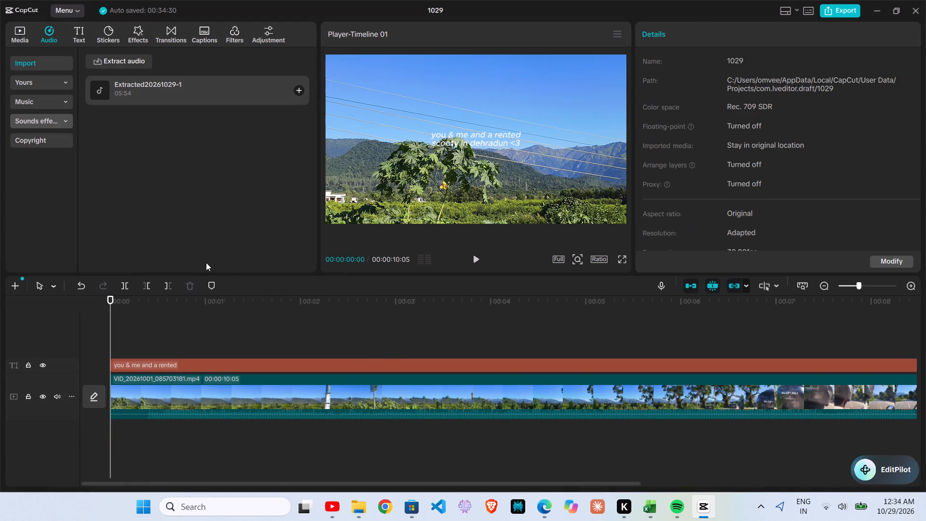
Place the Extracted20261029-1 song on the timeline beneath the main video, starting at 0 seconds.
{"action": "left_click_drag", "start_coordinate": [157, 88], "coordinate": [154, 177]}
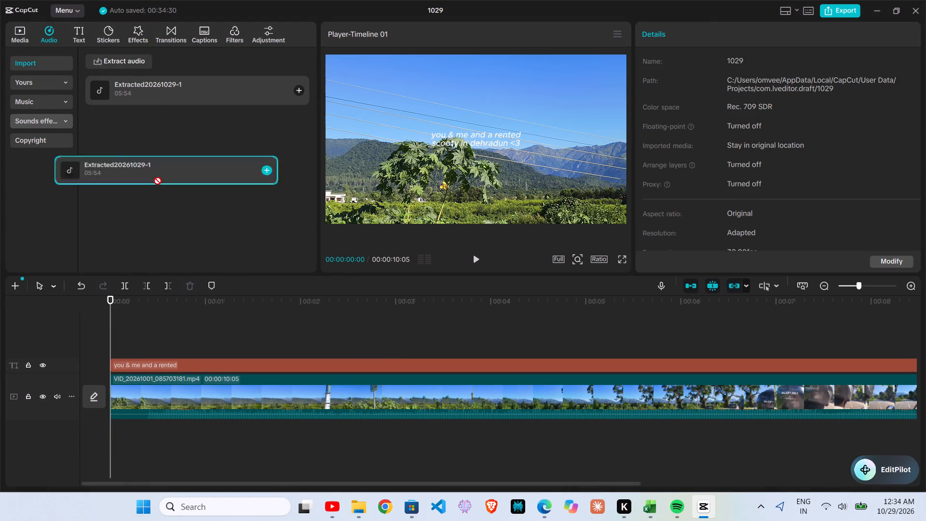
{"action": "left_click_drag", "start_coordinate": [154, 177], "coordinate": [105, 435]}
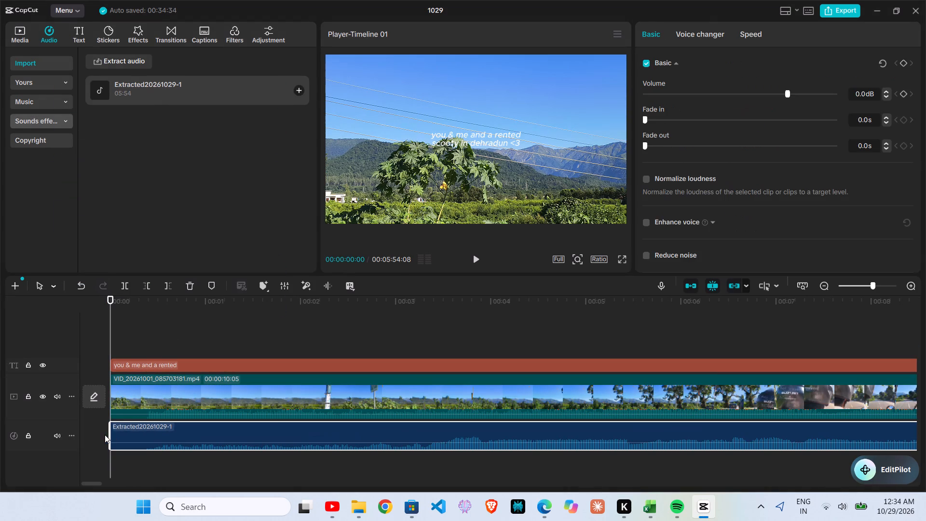
{"action": "left_click", "coordinate": [165, 447]}
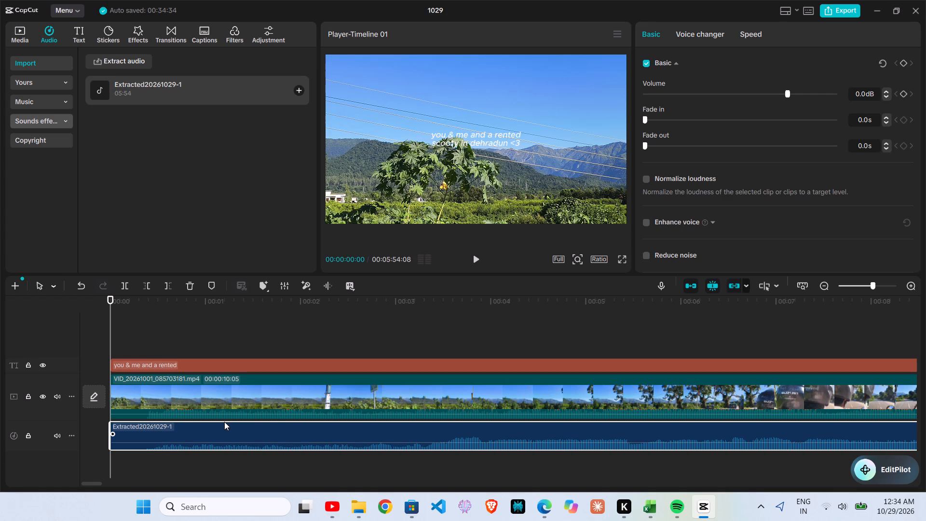
{"action": "left_click_drag", "start_coordinate": [224, 422], "coordinate": [222, 426]}
{"action": "double_click", "coordinate": [222, 426]}
{"action": "right_click", "coordinate": [222, 426]}
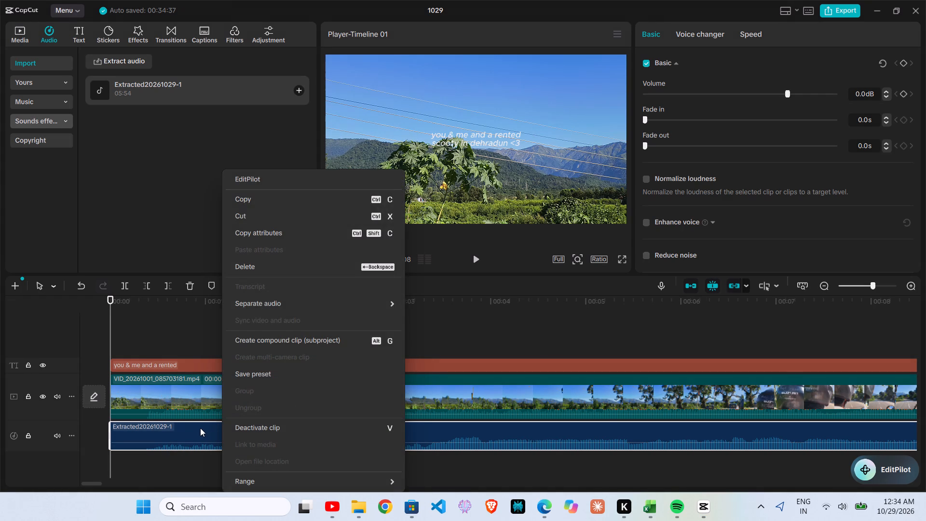
{"action": "left_click", "coordinate": [200, 428]}
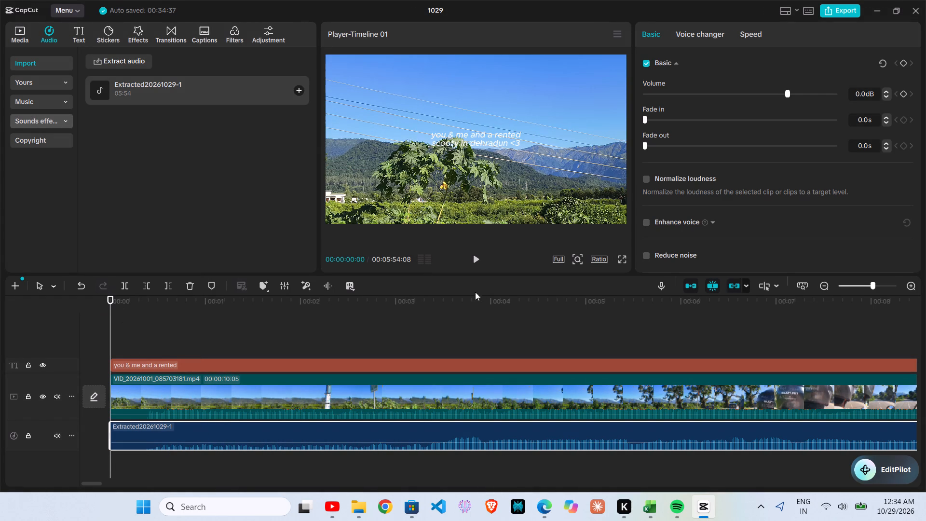
Play the first few seconds of the timeline with the added song, and return the playhead to the start.
{"action": "left_click", "coordinate": [473, 257]}
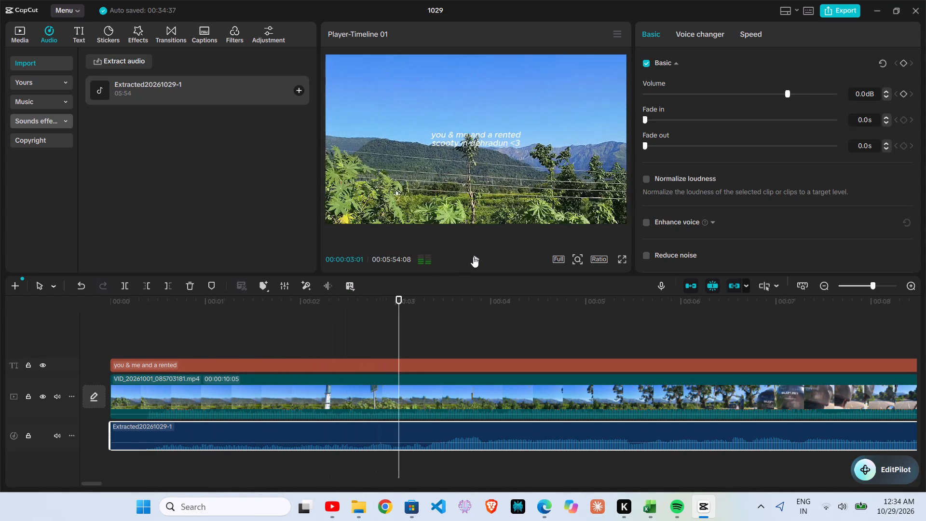
{"action": "left_click", "coordinate": [473, 257]}
{"action": "left_click_drag", "start_coordinate": [429, 297], "coordinate": [196, 310]}
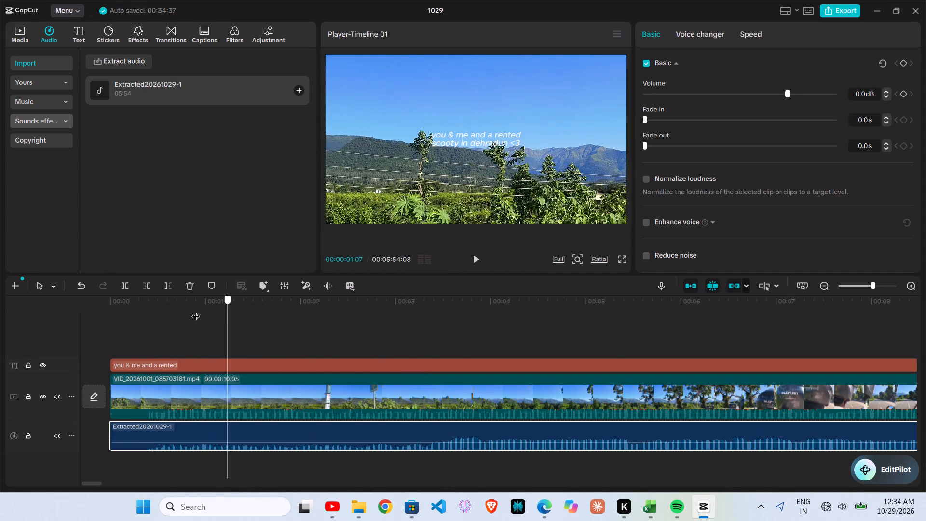
{"action": "left_click_drag", "start_coordinate": [196, 310], "coordinate": [82, 328]}
Mute the main video track that holds VID_20261001_085703181.mp4.
{"action": "double_click", "coordinate": [154, 414]}
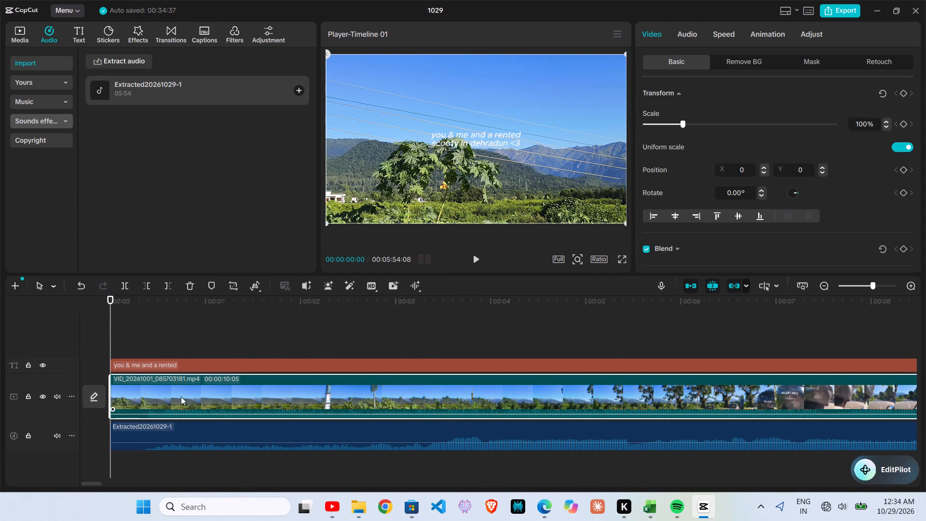
{"action": "left_click", "coordinate": [58, 394]}
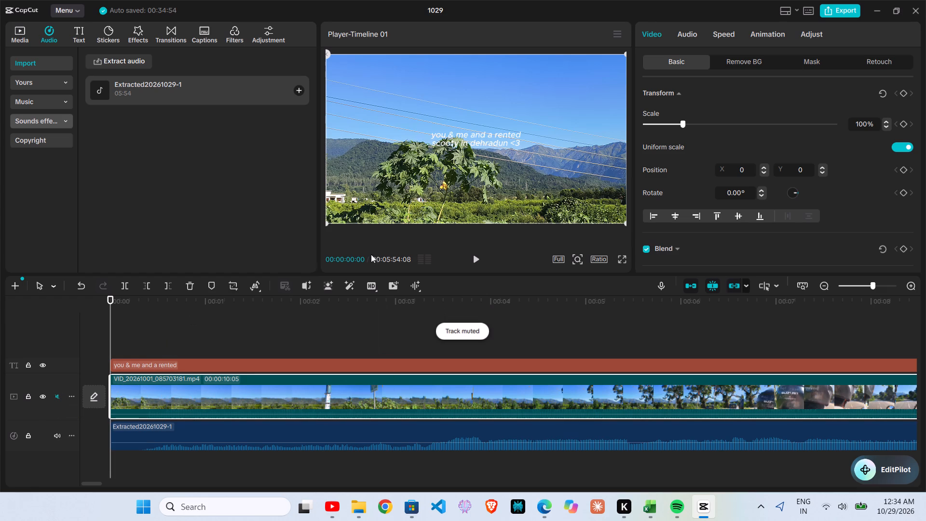
Play about the first 8 seconds of the timeline to check the sound, and return the playhead to the start.
{"action": "left_click", "coordinate": [479, 265]}
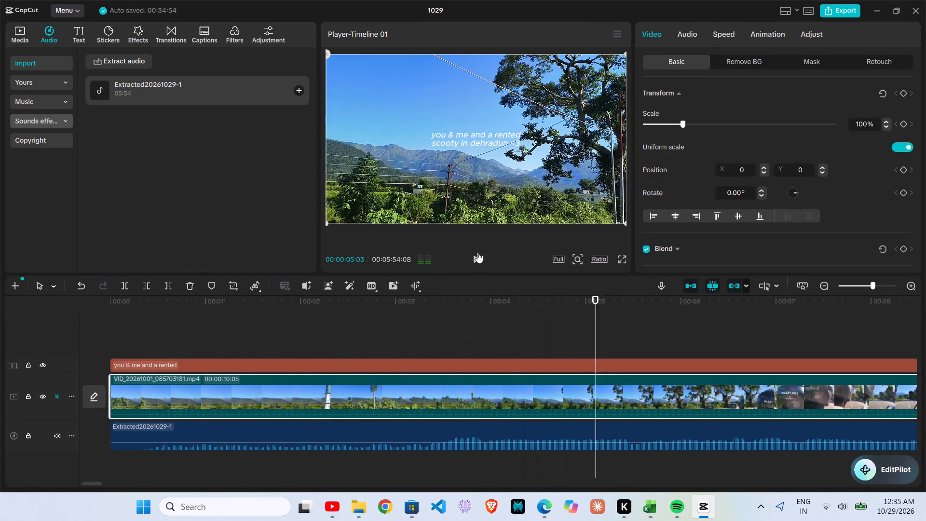
{"action": "left_click_drag", "start_coordinate": [476, 262], "coordinate": [476, 258]}
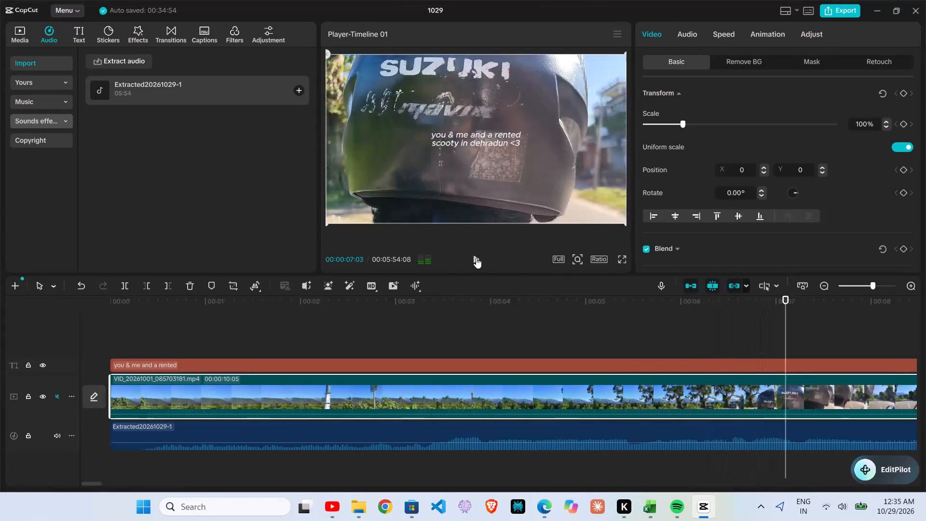
{"action": "left_click_drag", "start_coordinate": [476, 258], "coordinate": [476, 256]}
{"action": "left_click", "coordinate": [476, 256]}
{"action": "left_click", "coordinate": [476, 256]}
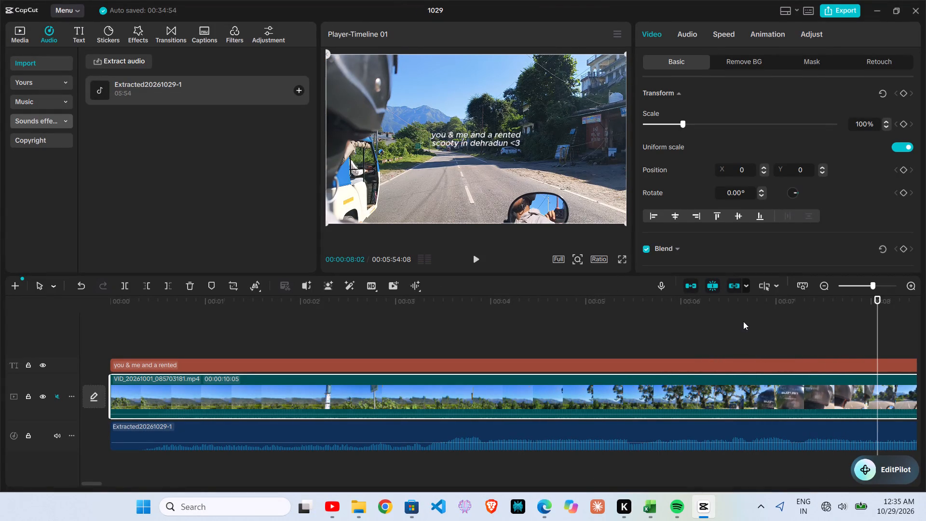
{"action": "left_click_drag", "start_coordinate": [880, 301], "coordinate": [364, 256]}
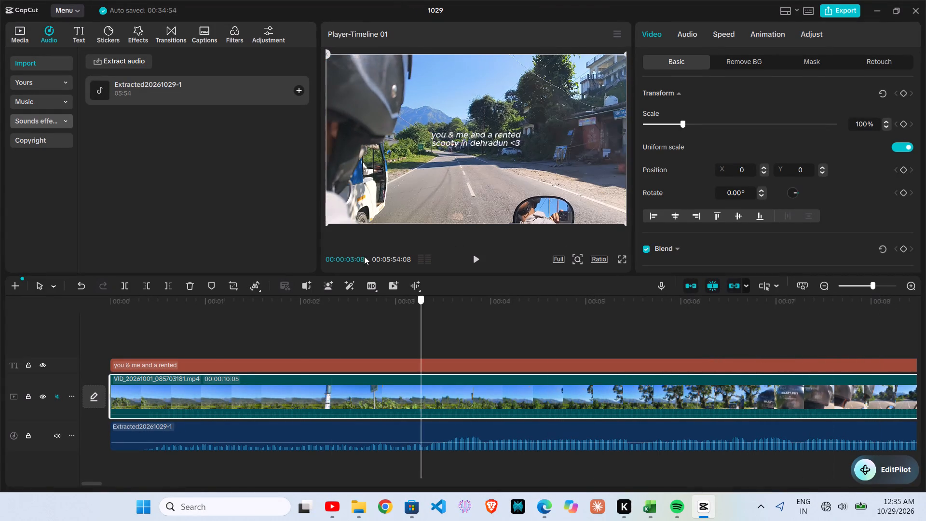
{"action": "left_click_drag", "start_coordinate": [364, 256], "coordinate": [136, 314]}
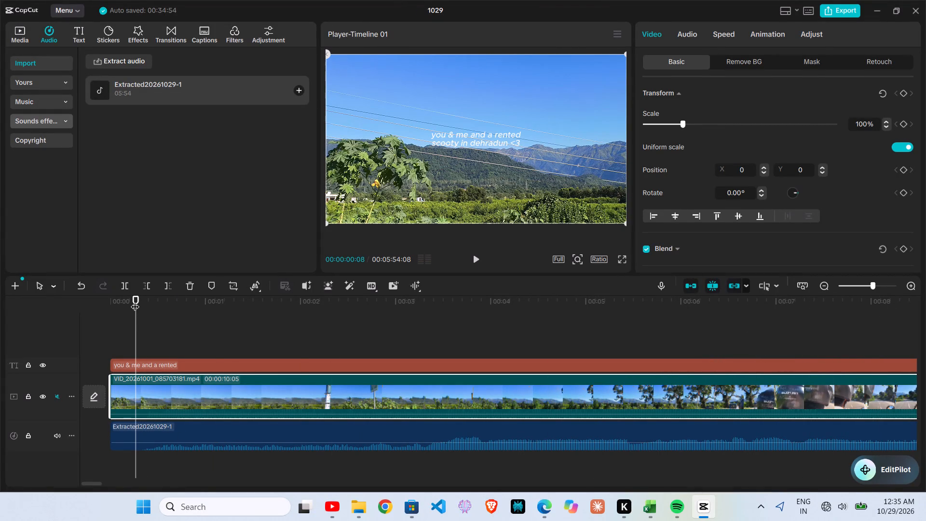
{"action": "left_click_drag", "start_coordinate": [135, 301], "coordinate": [109, 302]}
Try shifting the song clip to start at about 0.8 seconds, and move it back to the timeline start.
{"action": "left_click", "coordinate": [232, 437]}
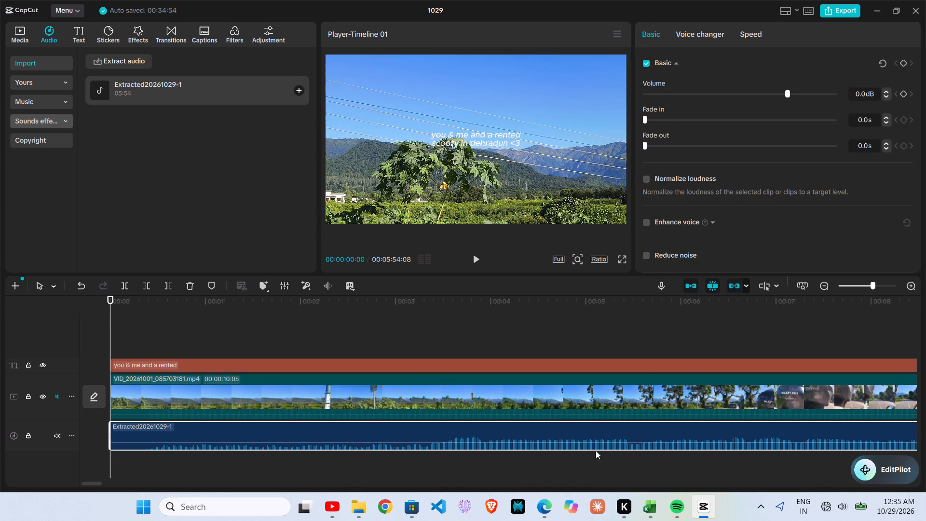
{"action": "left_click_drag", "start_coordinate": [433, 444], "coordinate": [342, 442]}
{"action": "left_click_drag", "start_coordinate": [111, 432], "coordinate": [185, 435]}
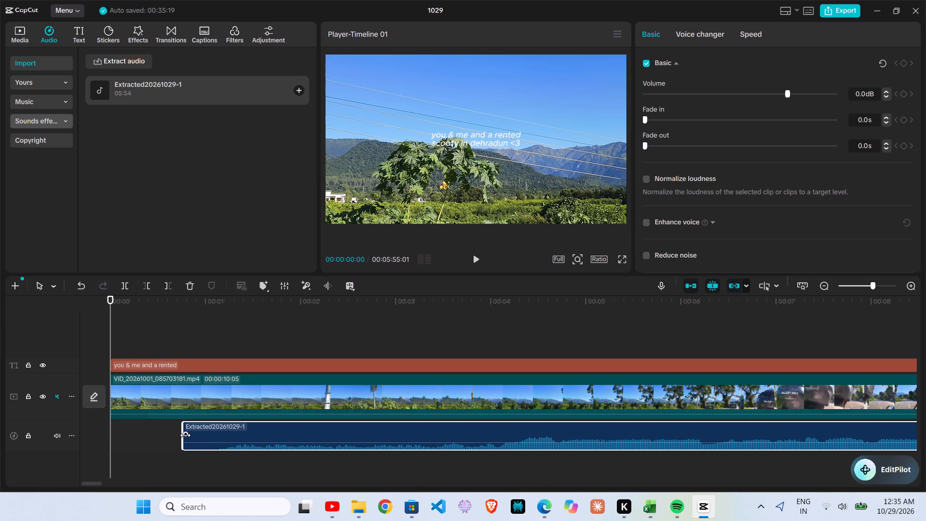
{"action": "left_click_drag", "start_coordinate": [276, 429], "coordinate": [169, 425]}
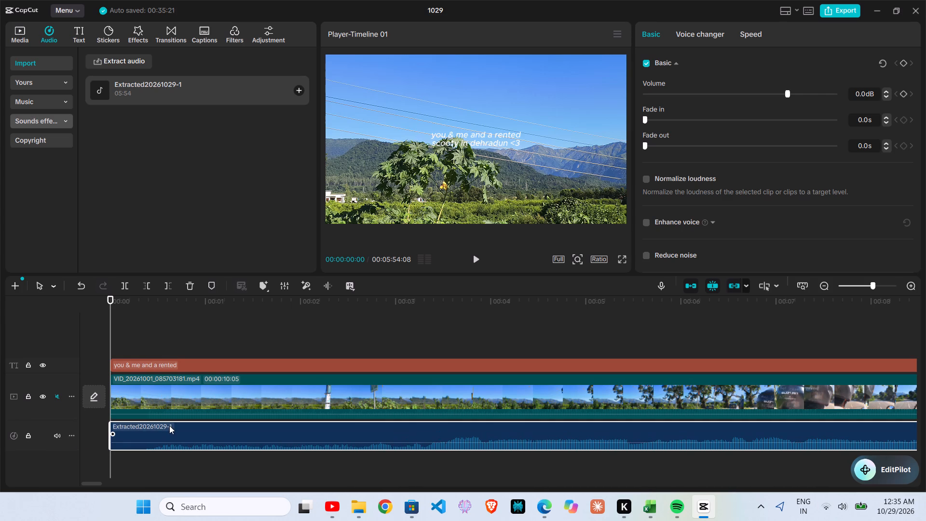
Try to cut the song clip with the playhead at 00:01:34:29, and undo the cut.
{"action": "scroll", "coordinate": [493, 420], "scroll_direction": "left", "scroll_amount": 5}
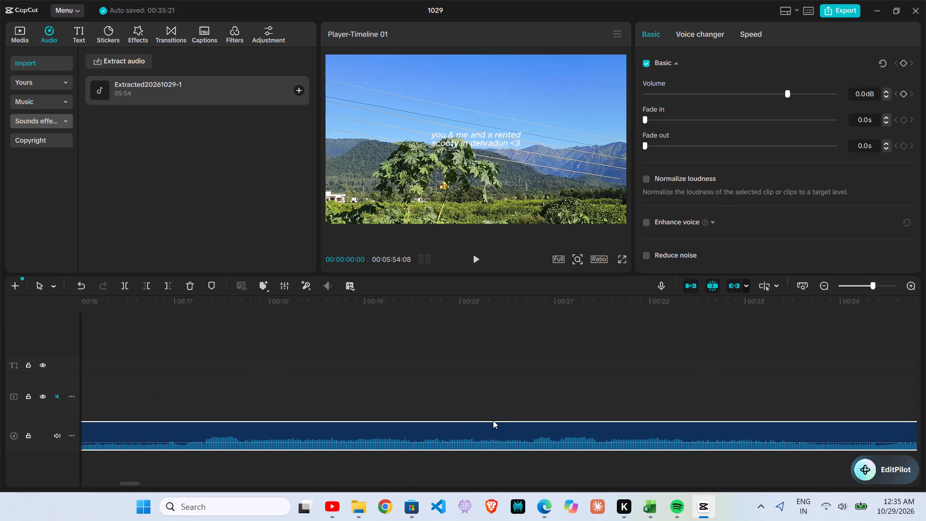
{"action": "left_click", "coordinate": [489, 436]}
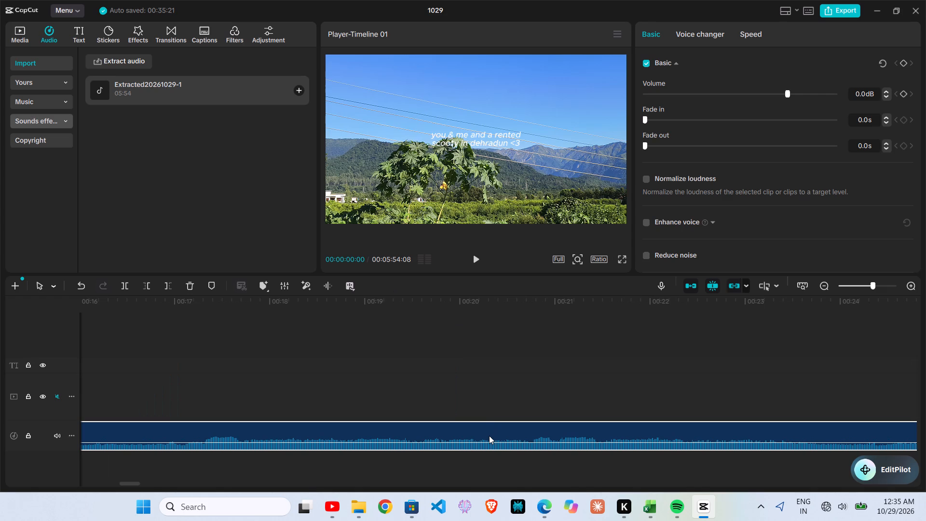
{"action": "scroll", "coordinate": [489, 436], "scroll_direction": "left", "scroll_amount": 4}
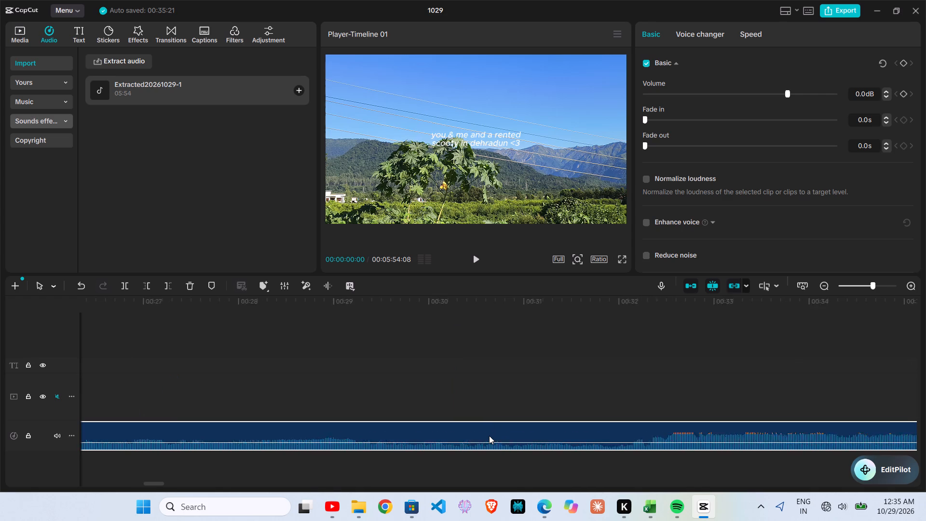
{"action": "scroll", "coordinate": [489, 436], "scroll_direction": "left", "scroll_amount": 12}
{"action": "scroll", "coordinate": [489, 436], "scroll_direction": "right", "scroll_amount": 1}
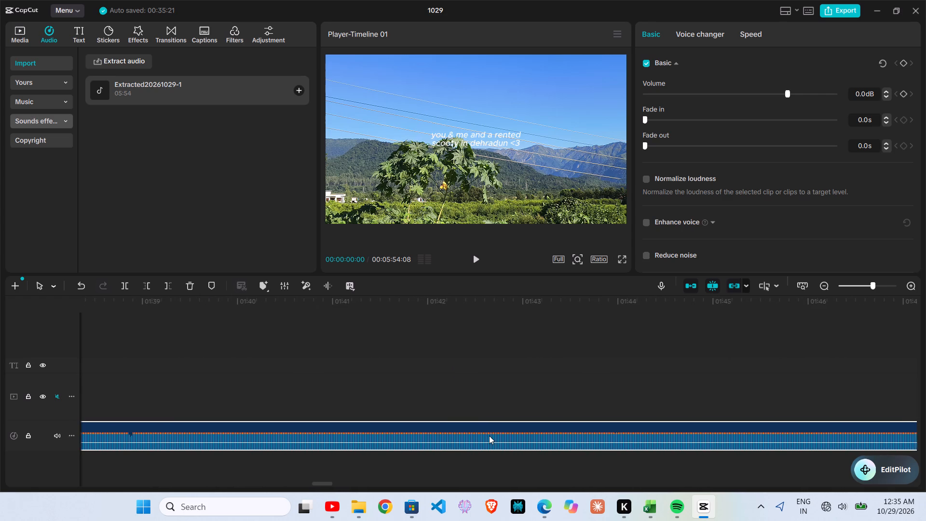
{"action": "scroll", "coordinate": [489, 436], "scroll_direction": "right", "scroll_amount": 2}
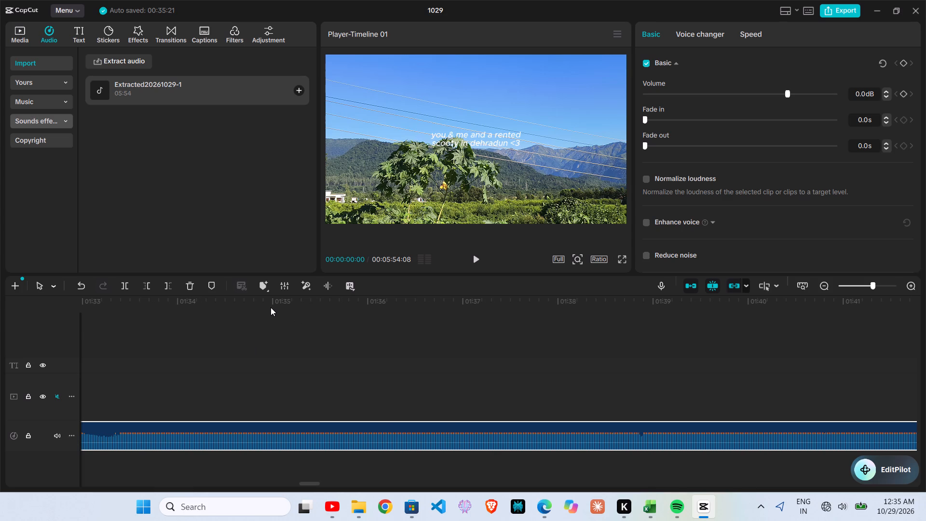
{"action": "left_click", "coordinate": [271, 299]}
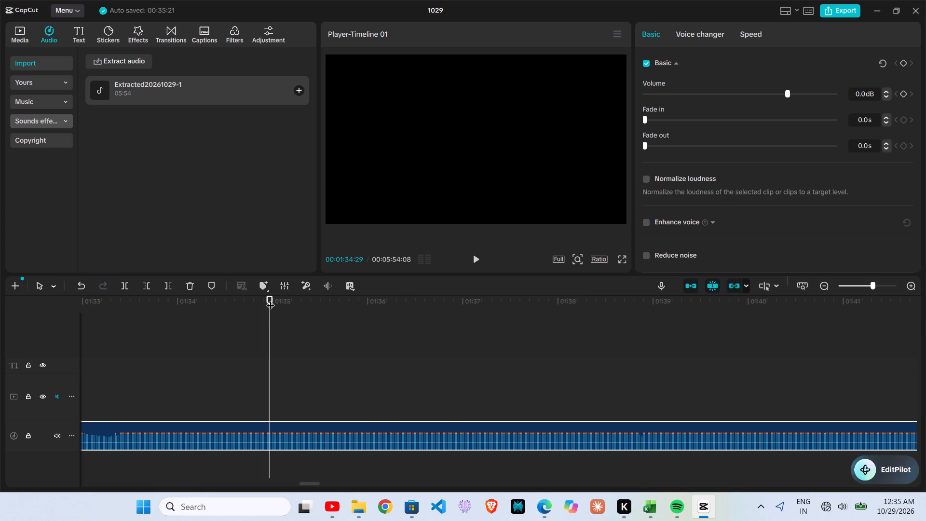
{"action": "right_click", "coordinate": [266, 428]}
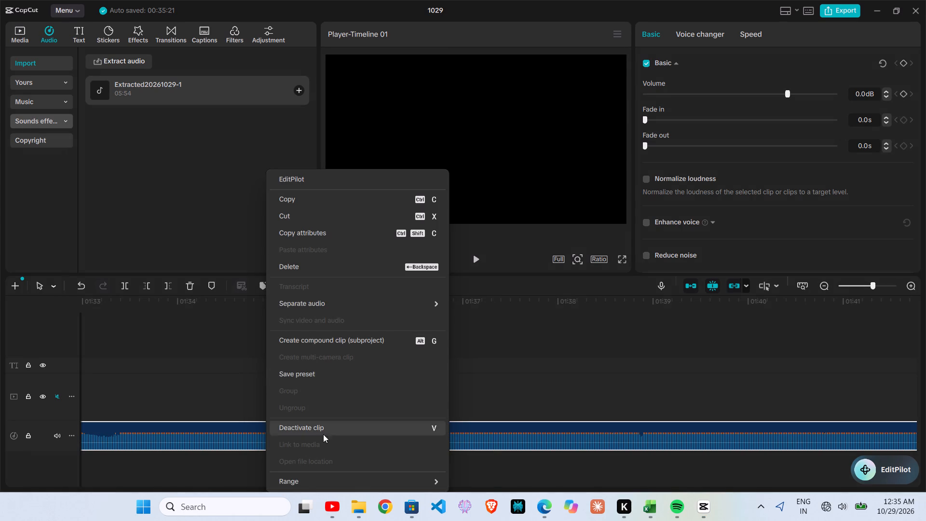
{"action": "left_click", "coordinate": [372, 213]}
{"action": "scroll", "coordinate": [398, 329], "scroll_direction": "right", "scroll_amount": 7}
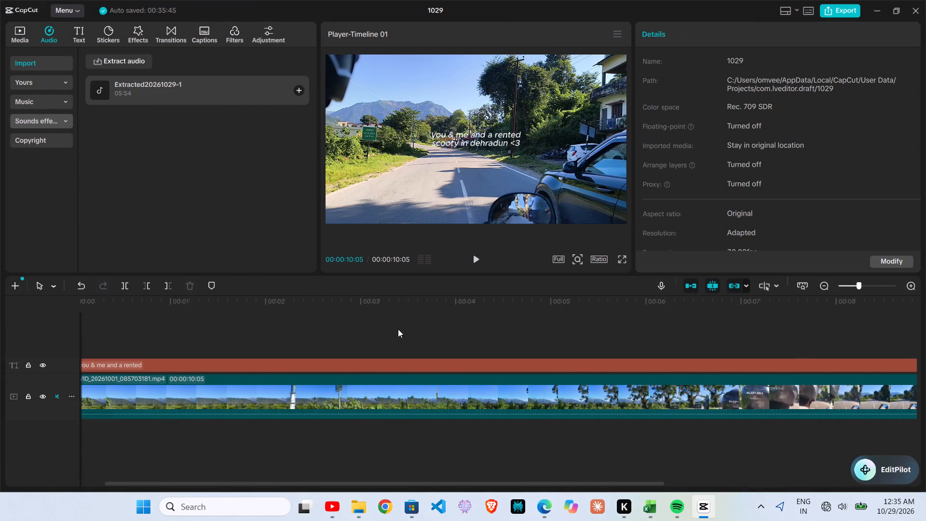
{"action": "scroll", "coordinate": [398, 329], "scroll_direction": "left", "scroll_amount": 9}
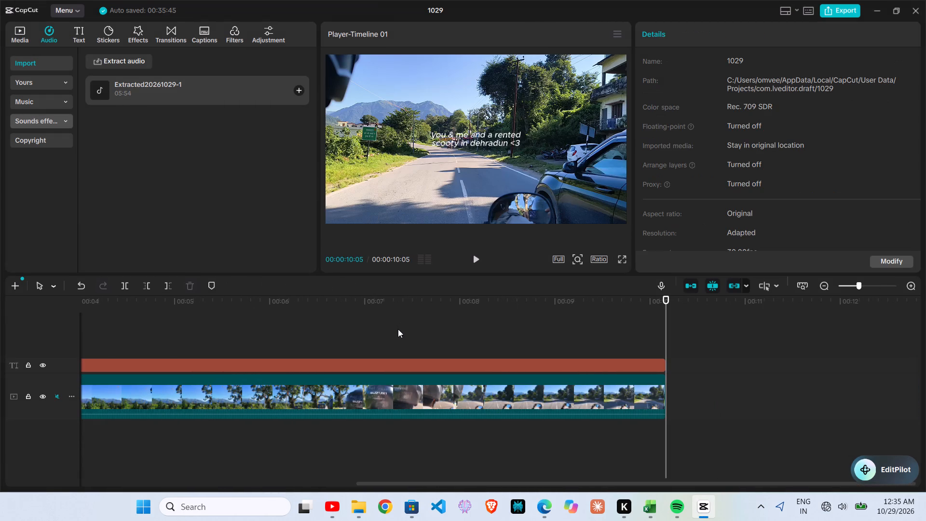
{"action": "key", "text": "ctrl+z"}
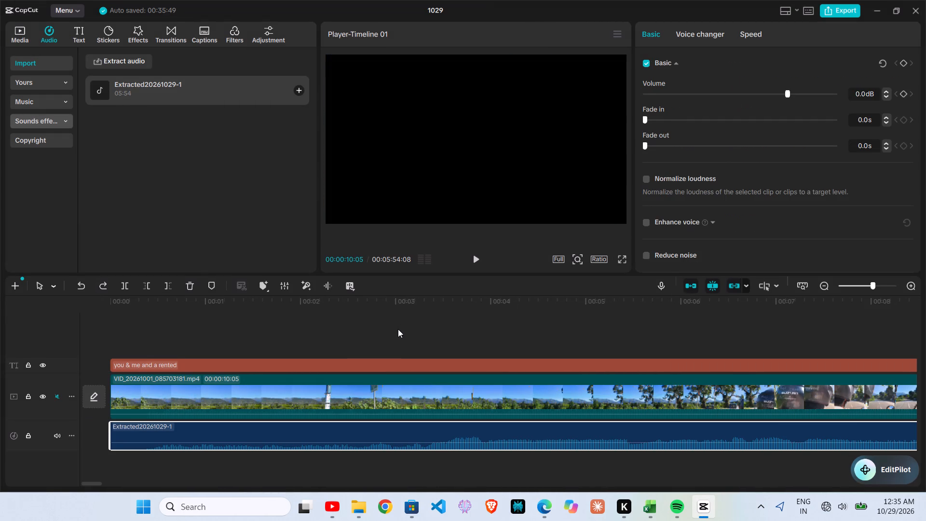
Split the extracted song clip on the timeline at 00:01:34:29.
{"action": "scroll", "coordinate": [392, 390], "scroll_direction": "left", "scroll_amount": 11}
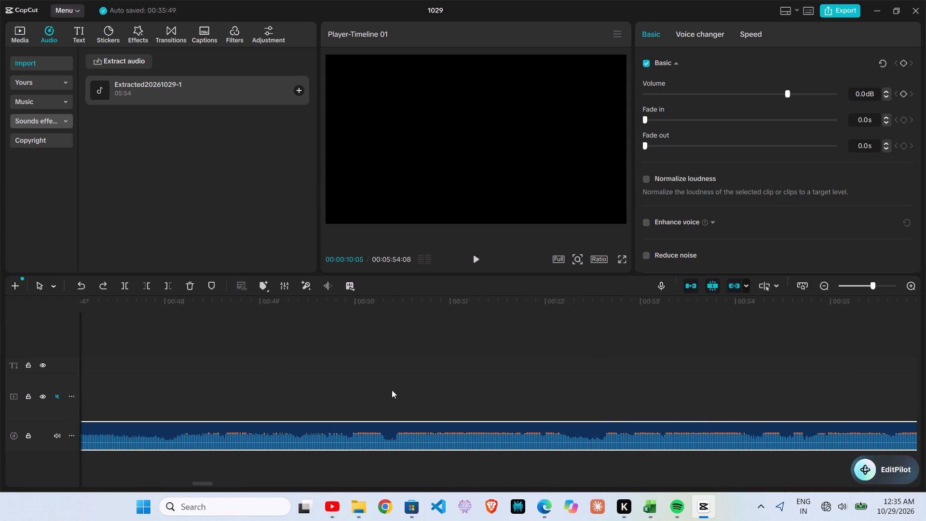
{"action": "scroll", "coordinate": [392, 390], "scroll_direction": "left", "scroll_amount": 6}
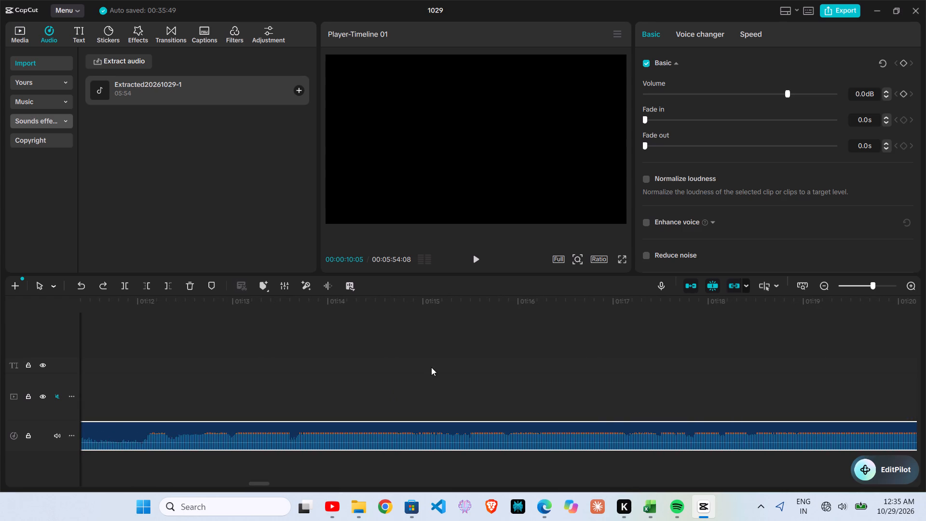
{"action": "scroll", "coordinate": [431, 367], "scroll_direction": "left", "scroll_amount": 2}
{"action": "scroll", "coordinate": [514, 336], "scroll_direction": "left", "scroll_amount": 2}
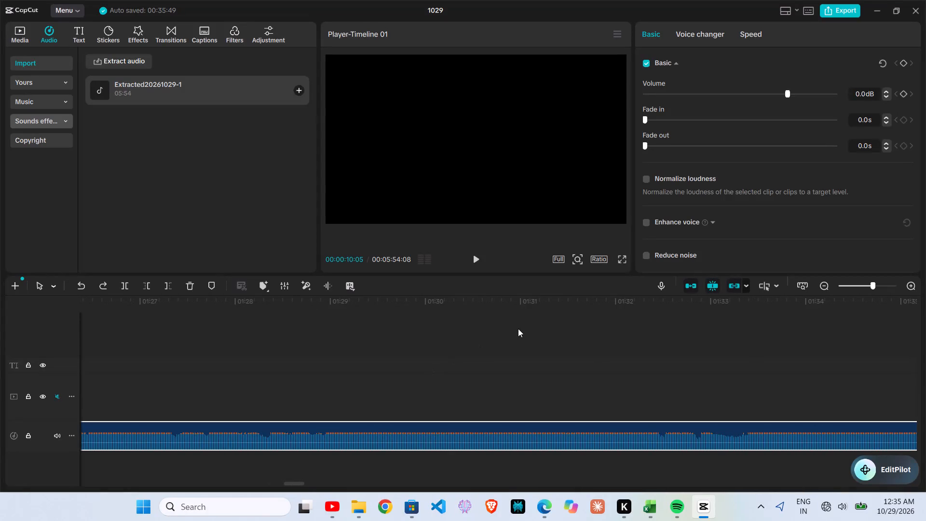
{"action": "scroll", "coordinate": [554, 316], "scroll_direction": "left", "scroll_amount": 2}
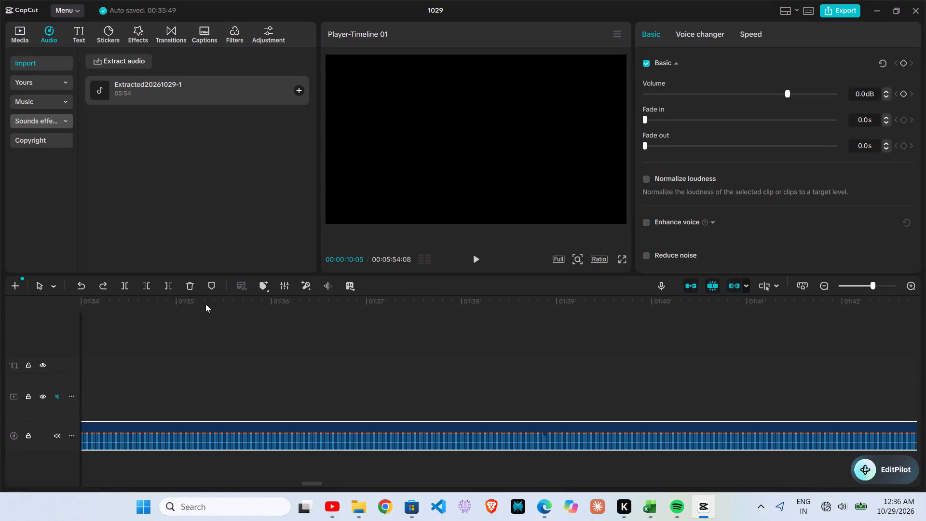
{"action": "left_click", "coordinate": [175, 301]}
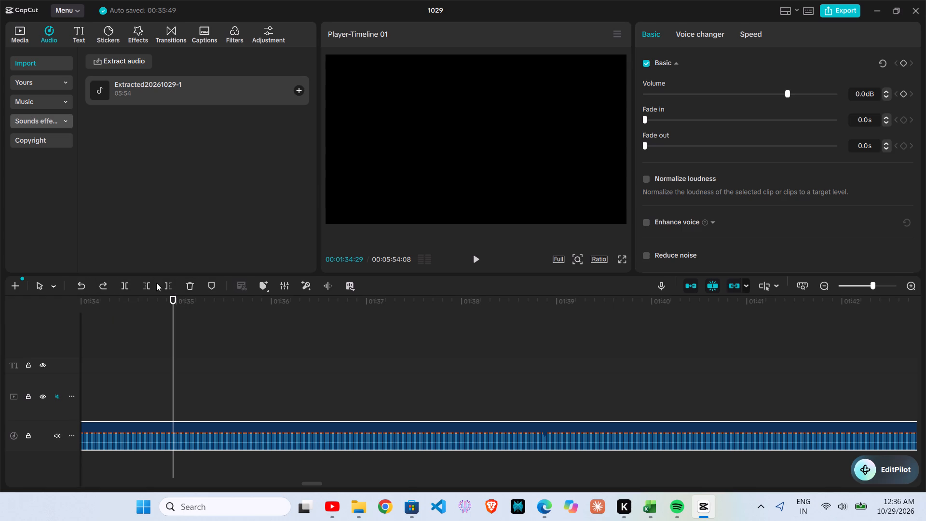
{"action": "double_click", "coordinate": [120, 281]}
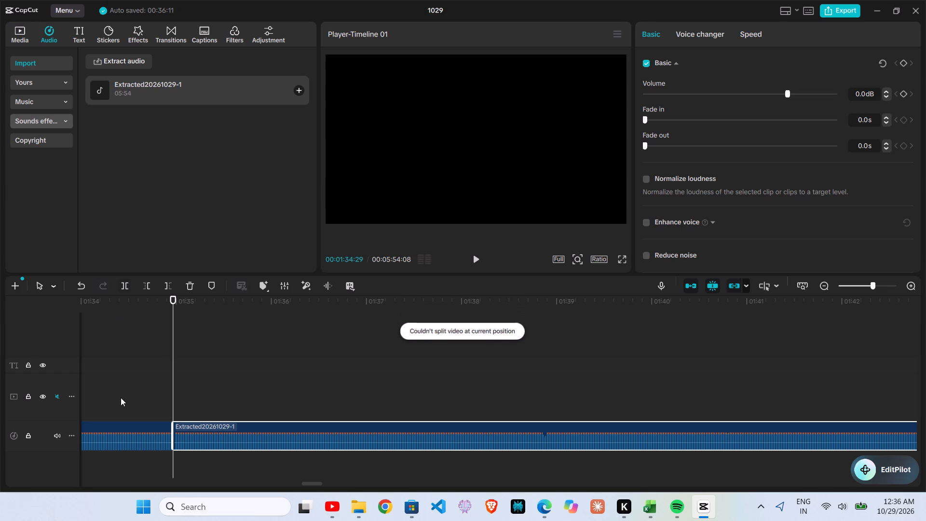
Delete the part of the extracted song clip that lies before 00:01:34:29.
{"action": "left_click", "coordinate": [122, 429]}
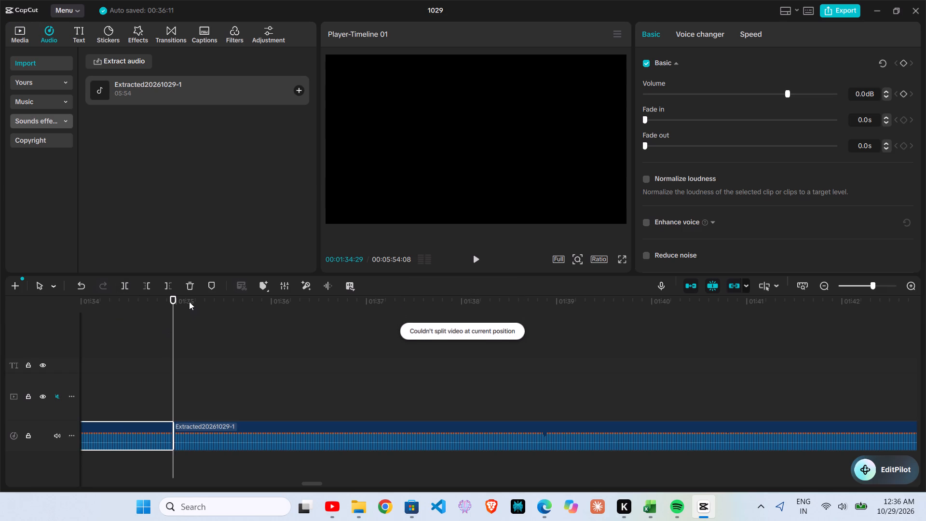
{"action": "left_click", "coordinate": [186, 284]}
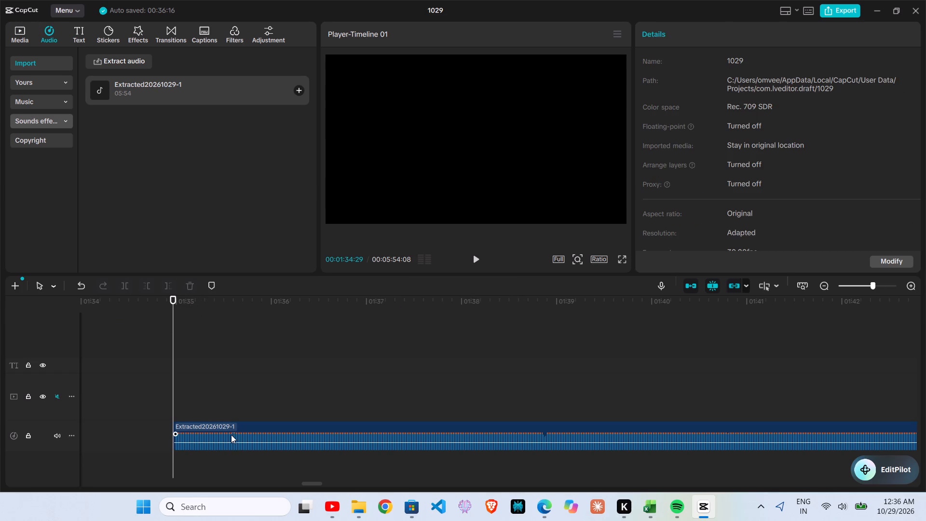
Move the remaining song clip to the start of the timeline, under the video clip.
{"action": "left_click_drag", "start_coordinate": [231, 435], "coordinate": [53, 425]}
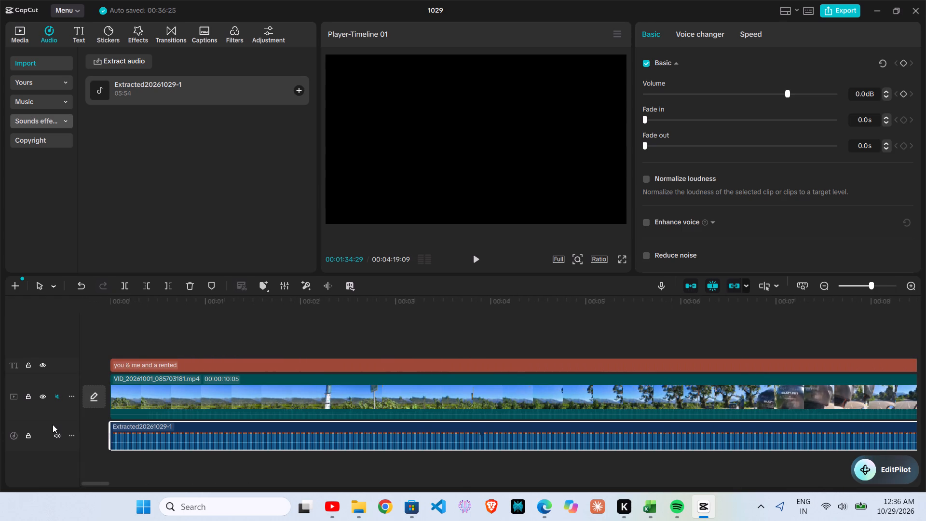
Split the song clip at 00:00:10:05, where the video clip ends.
{"action": "scroll", "coordinate": [53, 425], "scroll_direction": "left", "scroll_amount": 5}
{"action": "scroll", "coordinate": [188, 370], "scroll_direction": "left", "scroll_amount": 2}
{"action": "left_click", "coordinate": [273, 405]}
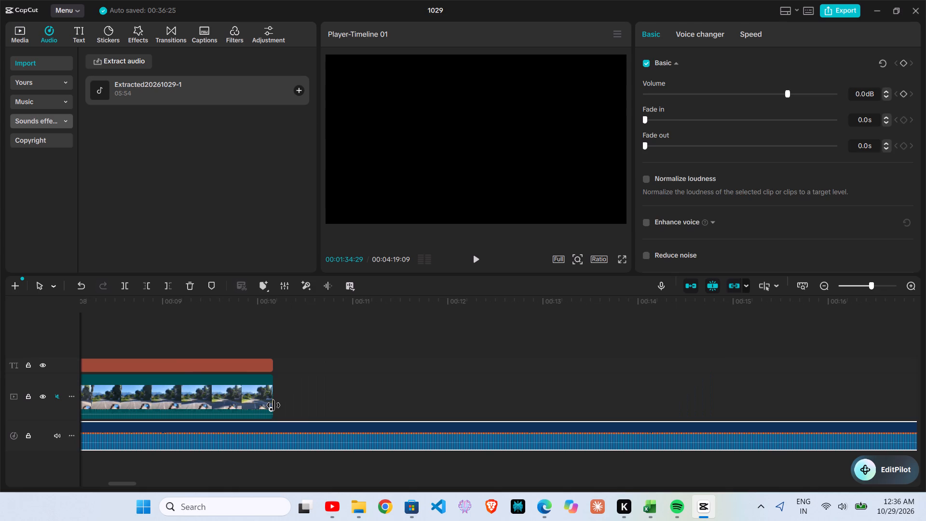
{"action": "left_click", "coordinate": [273, 438]}
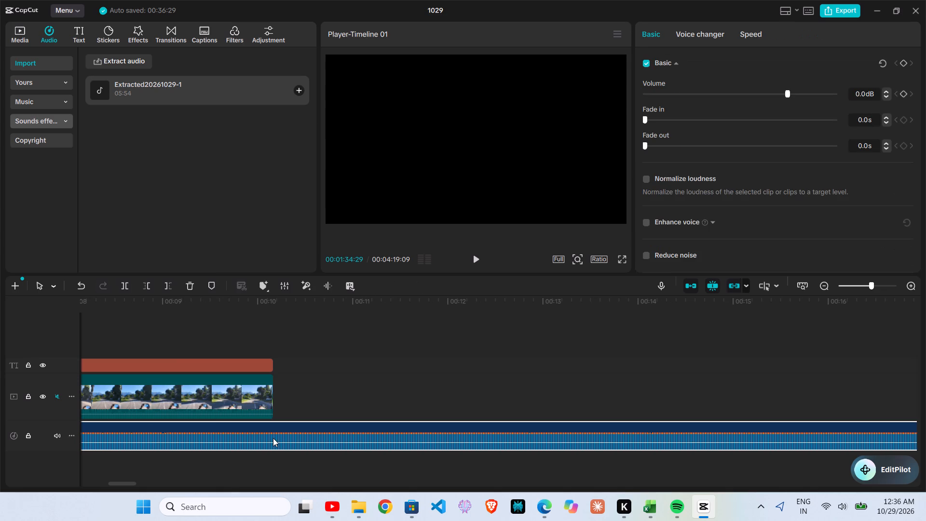
{"action": "left_click", "coordinate": [273, 438]}
{"action": "left_click", "coordinate": [273, 438]}
{"action": "double_click", "coordinate": [274, 426]}
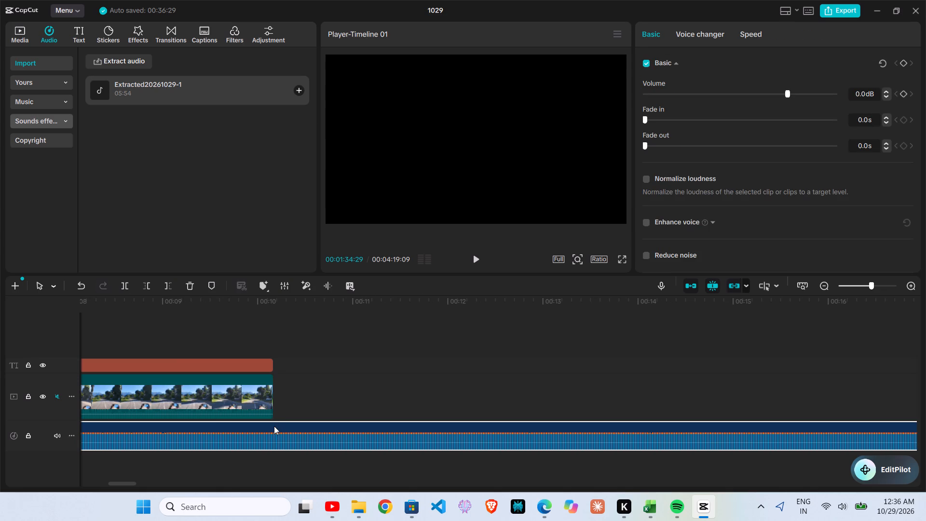
{"action": "left_click", "coordinate": [274, 426]}
{"action": "left_click", "coordinate": [317, 385]}
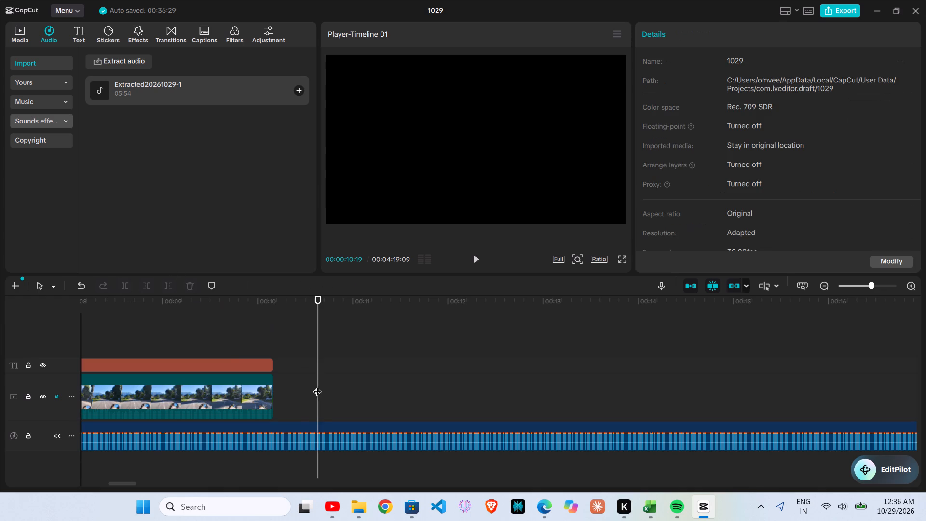
{"action": "left_click_drag", "start_coordinate": [318, 297], "coordinate": [286, 301]}
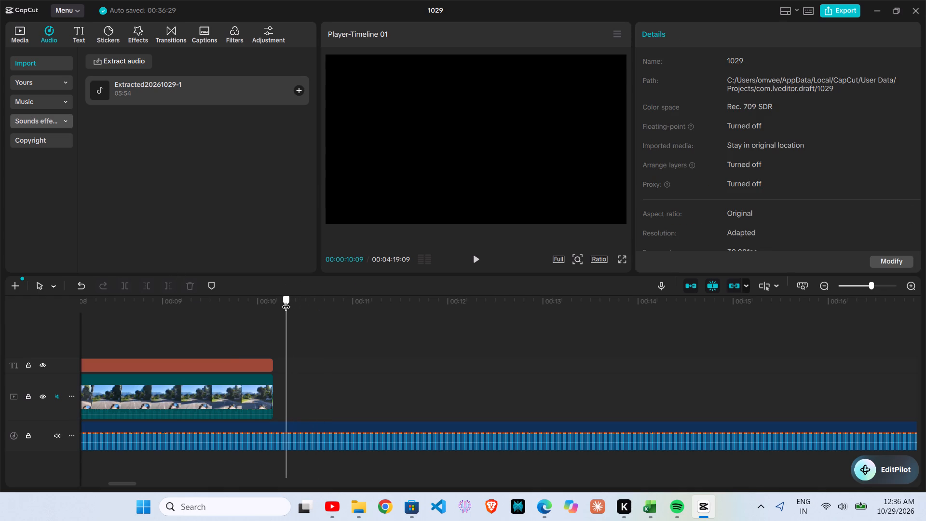
{"action": "left_click_drag", "start_coordinate": [286, 301], "coordinate": [276, 299]}
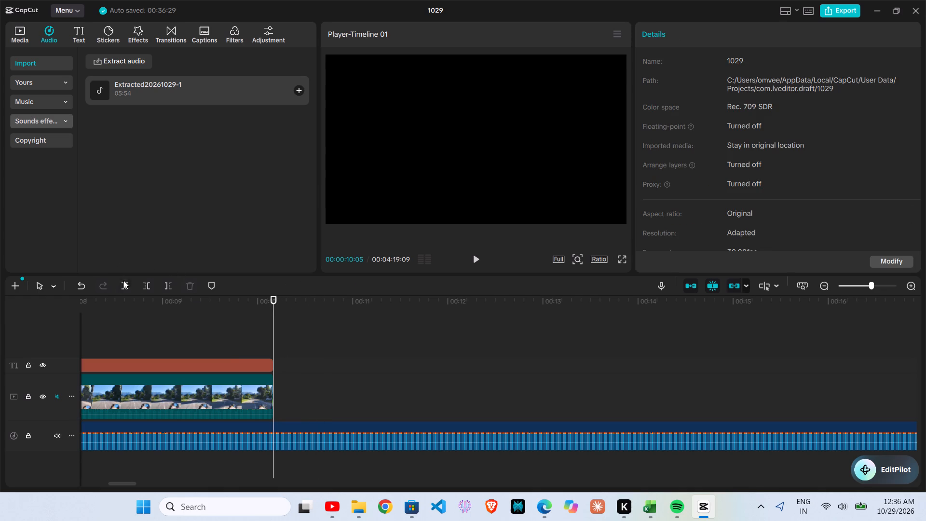
{"action": "left_click", "coordinate": [125, 287]}
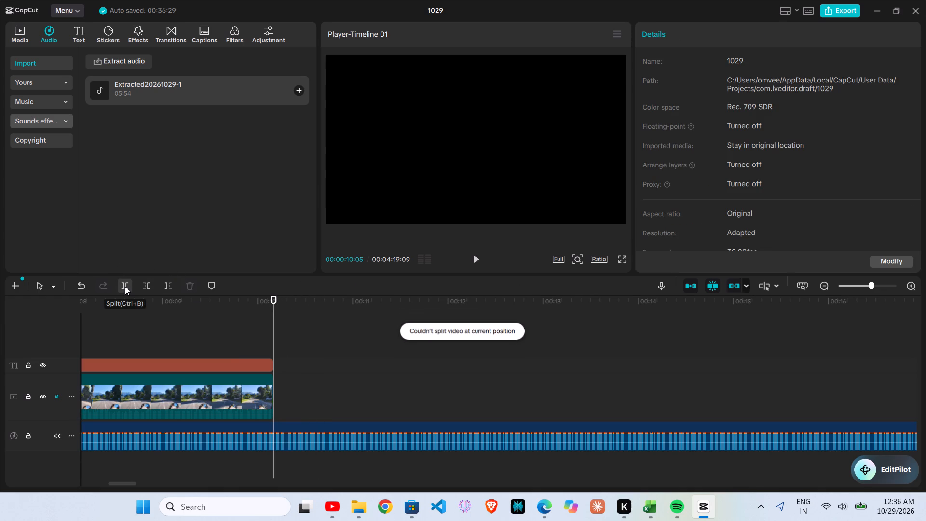
{"action": "left_click", "coordinate": [329, 439]}
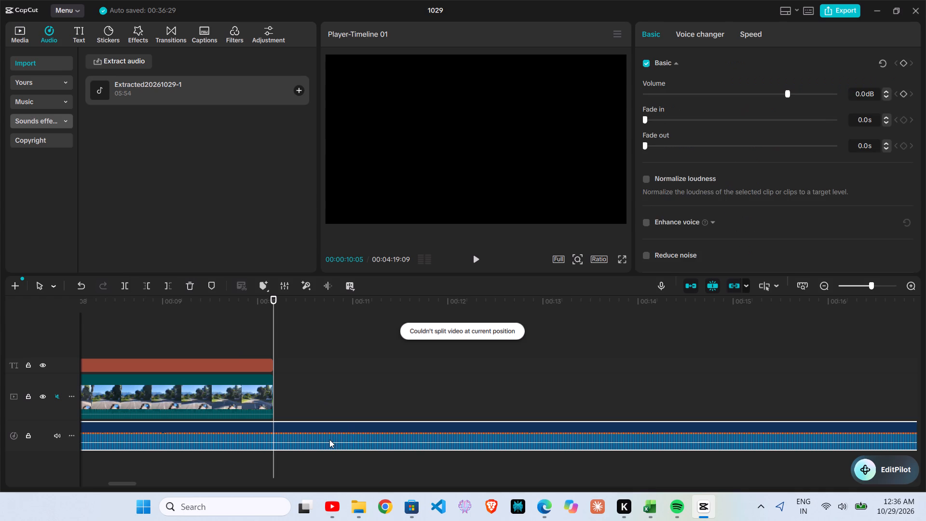
{"action": "left_click", "coordinate": [125, 288]}
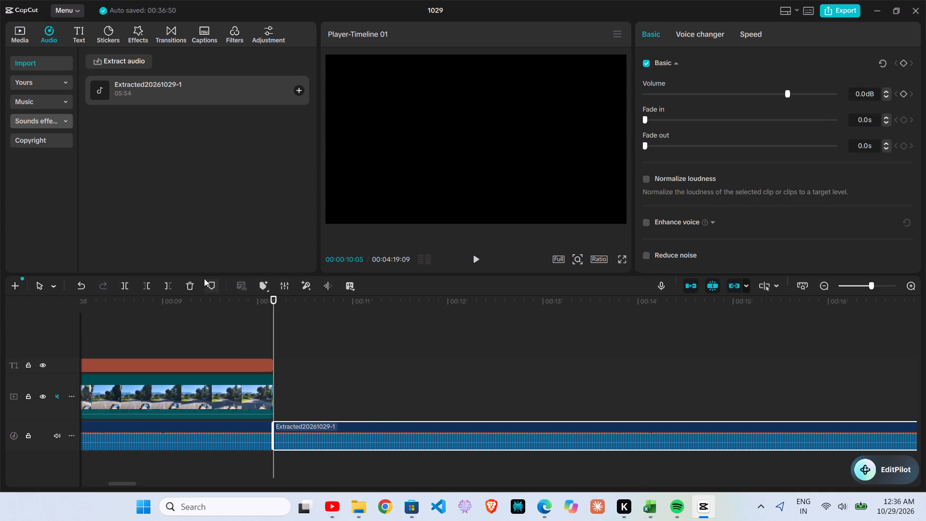
Delete the part of the song clip that extends past the end of the video.
{"action": "right_click", "coordinate": [381, 434]}
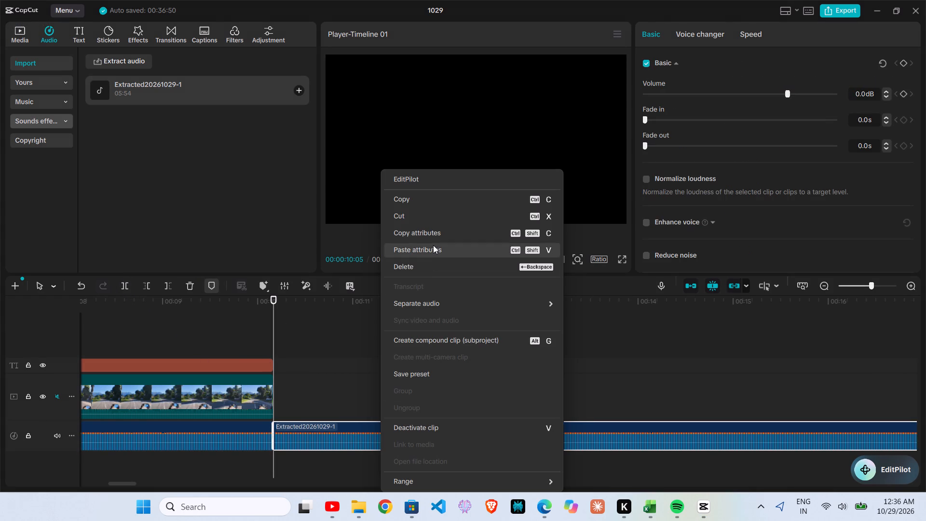
{"action": "left_click", "coordinate": [424, 267]}
Play the whole timeline through twice to check the video with the trimmed song.
{"action": "scroll", "coordinate": [189, 375], "scroll_direction": "right", "scroll_amount": 10}
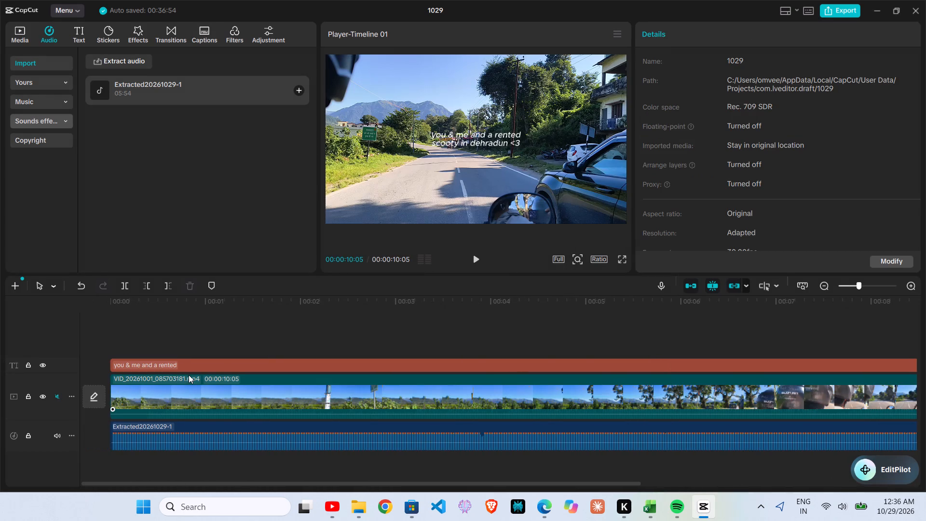
{"action": "left_click", "coordinate": [475, 259]}
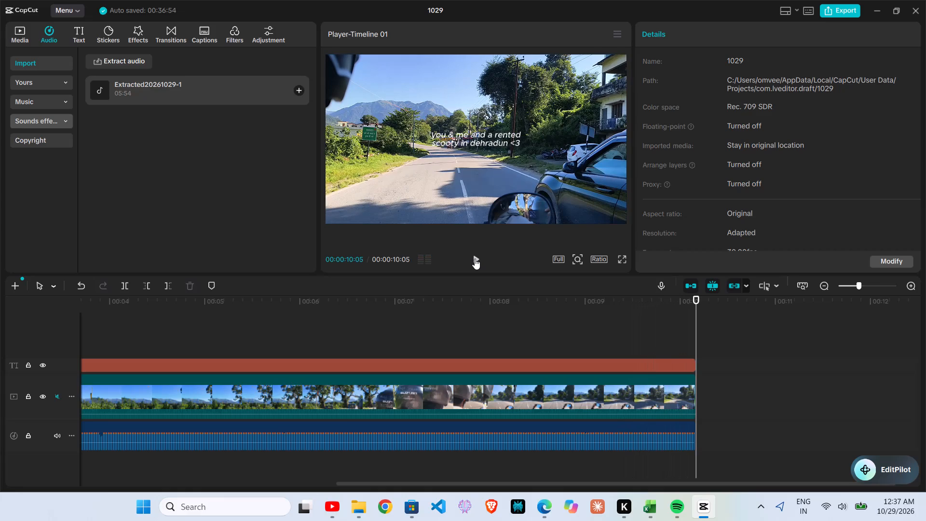
{"action": "left_click", "coordinate": [475, 259]}
Open the export settings, keep the resolution at 1080P, and set the export location to the Videos folder on drive D.
{"action": "left_click", "coordinate": [843, 14]}
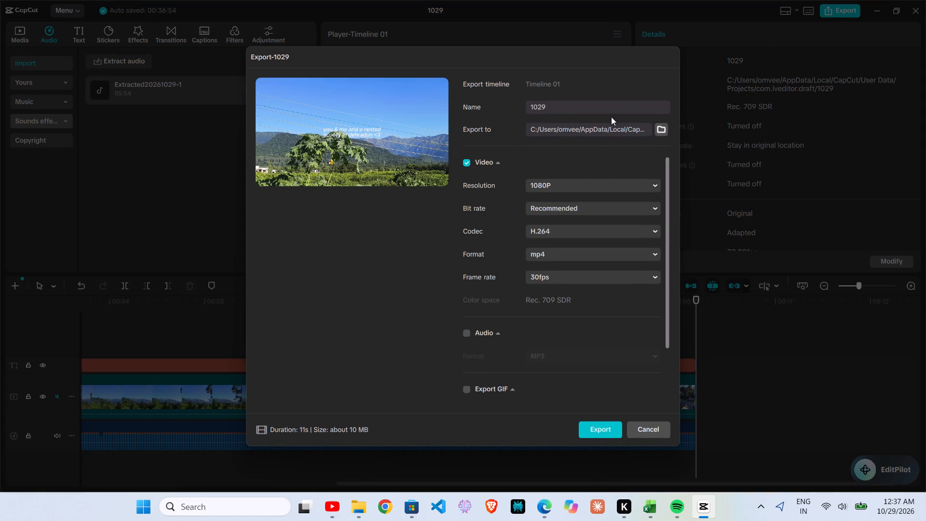
{"action": "left_click", "coordinate": [570, 185]}
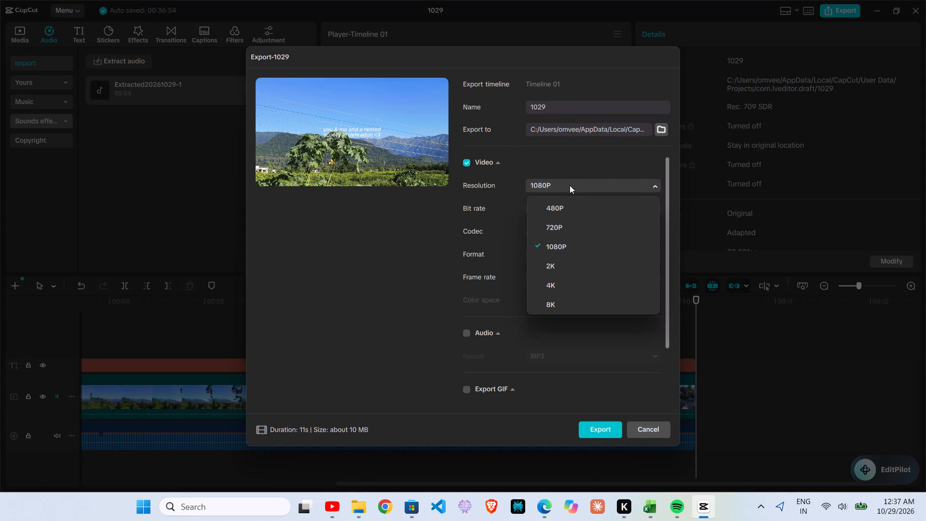
{"action": "left_click", "coordinate": [570, 185]}
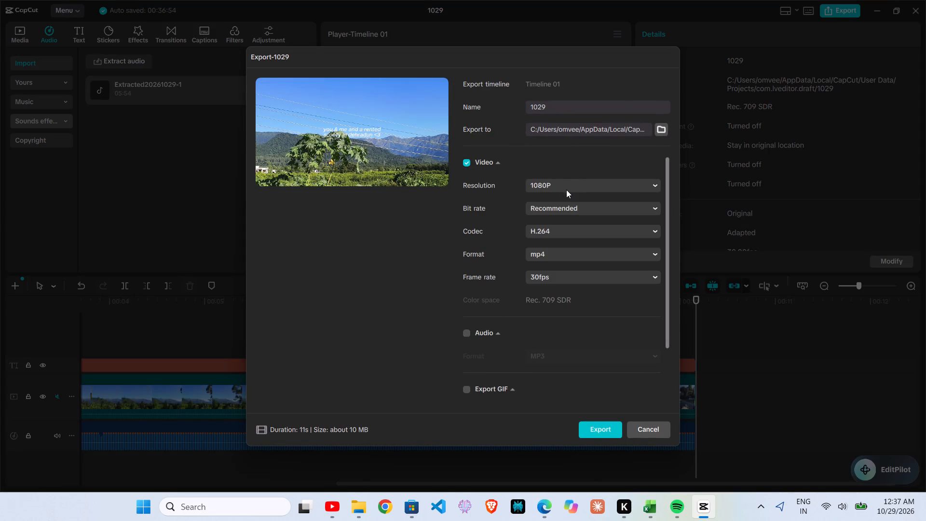
{"action": "left_click", "coordinate": [657, 132]}
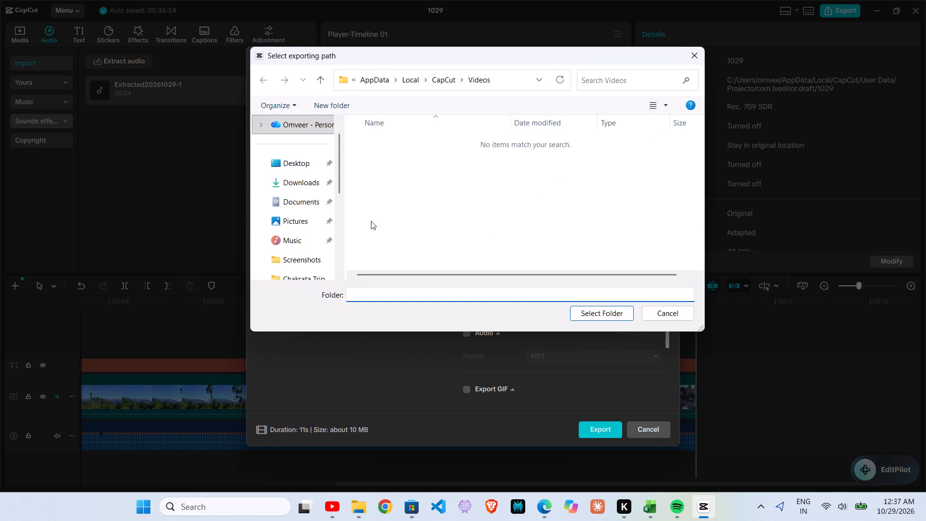
{"action": "scroll", "coordinate": [288, 259], "scroll_direction": "down", "scroll_amount": 3}
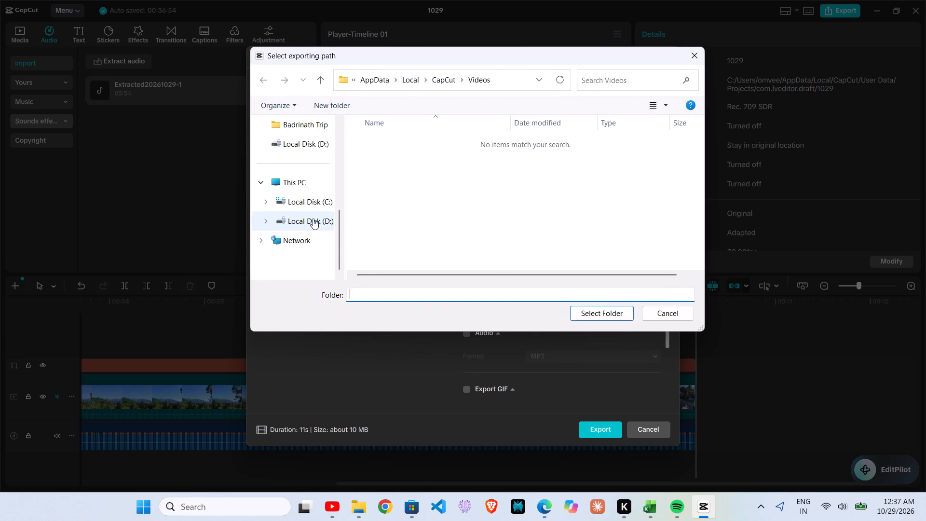
{"action": "left_click", "coordinate": [313, 219]}
{"action": "scroll", "coordinate": [477, 210], "scroll_direction": "down", "scroll_amount": 9}
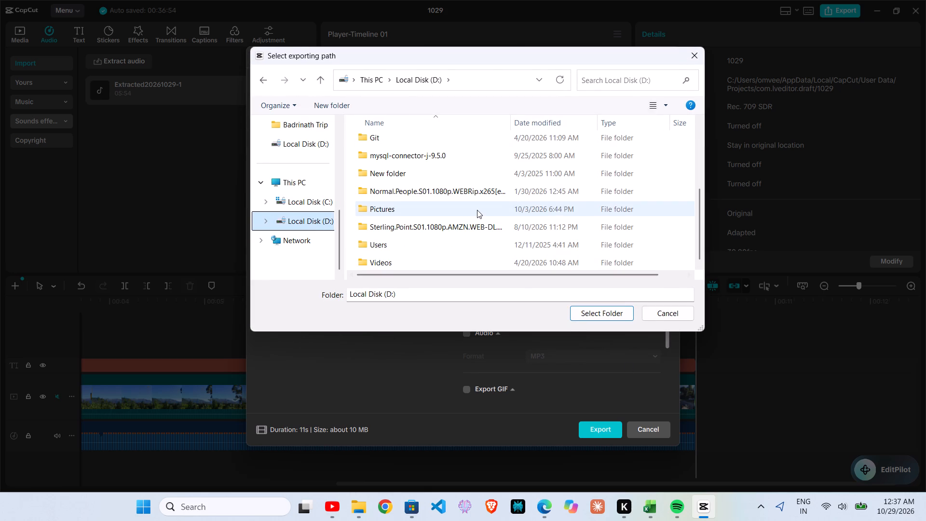
{"action": "scroll", "coordinate": [553, 229], "scroll_direction": "down", "scroll_amount": 2}
{"action": "left_click", "coordinate": [535, 265]}
{"action": "left_click", "coordinate": [629, 319]}
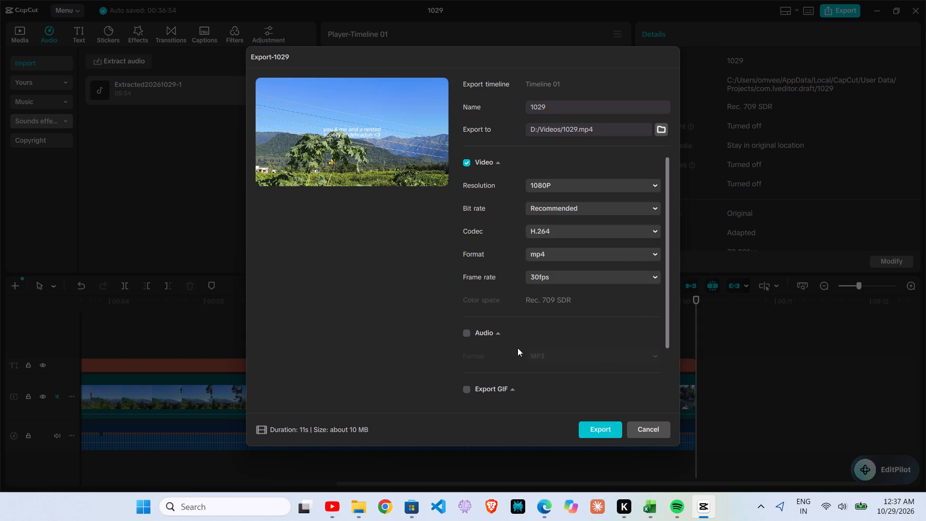
Keep the frame rate at 30fps and start exporting the video as an mp4.
{"action": "left_click", "coordinate": [596, 276]}
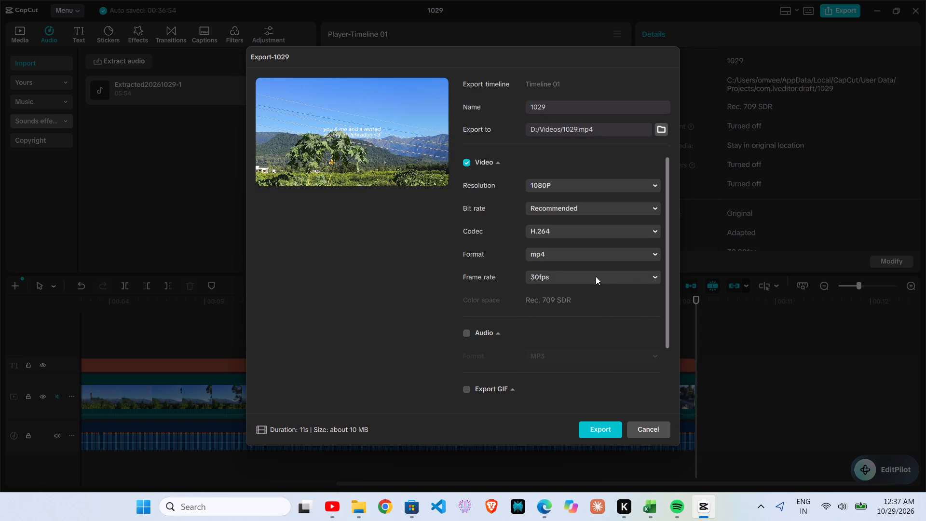
{"action": "left_click", "coordinate": [596, 276]}
{"action": "left_click", "coordinate": [604, 422]}
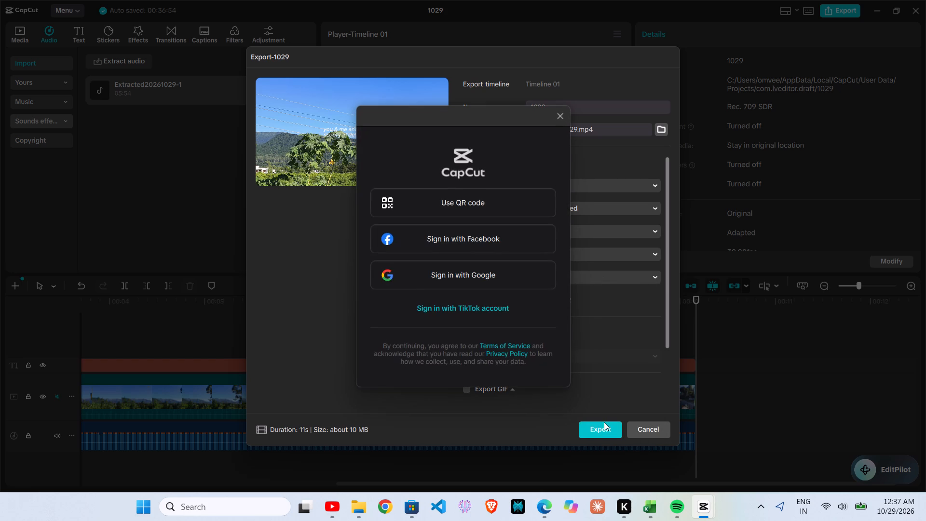
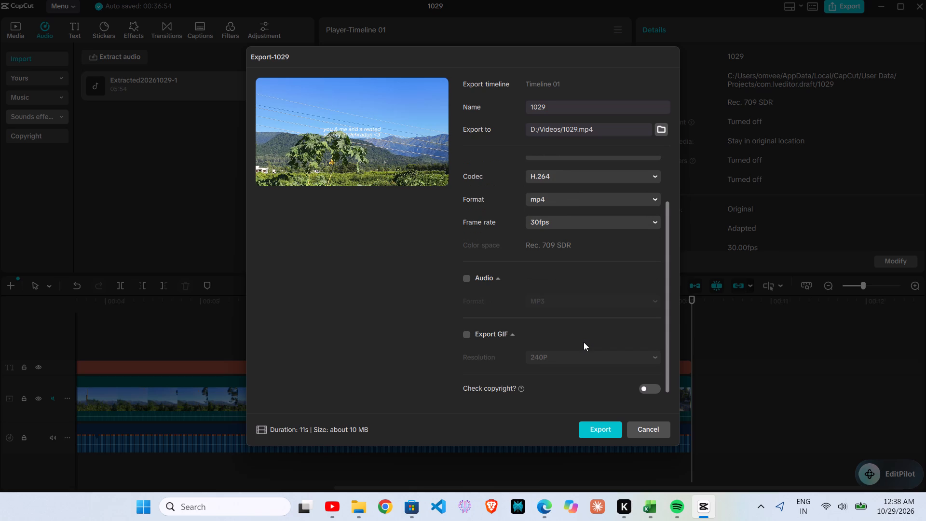
Export the video to D:/Videos/1029.mp4 with the chosen H.264, mp4 and 30fps settings.
{"action": "left_click", "coordinate": [592, 433]}
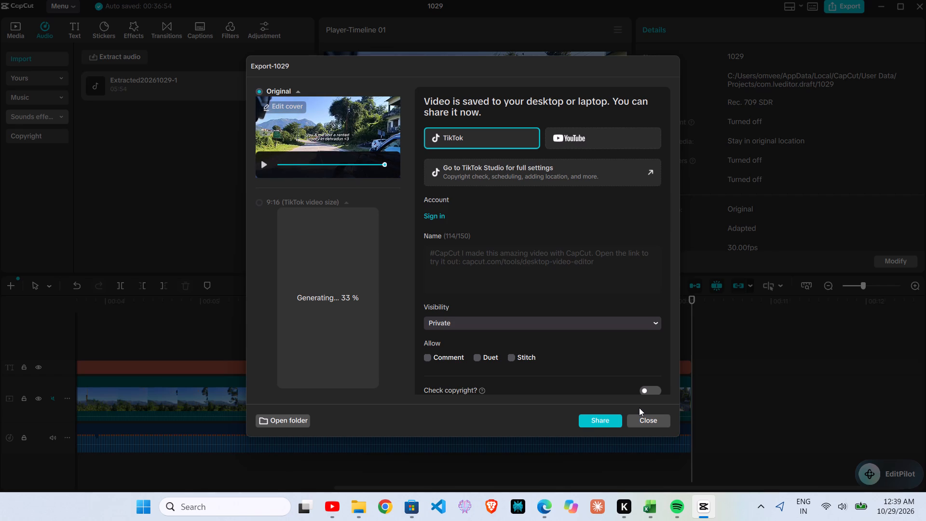
Close the export window without sharing the video, and minimize the editor.
{"action": "left_click", "coordinate": [642, 423]}
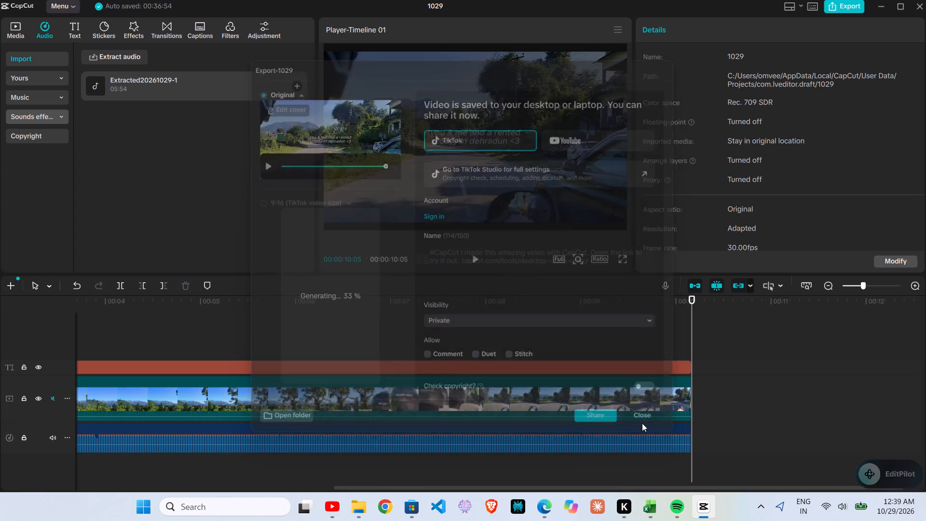
{"action": "left_click", "coordinate": [889, 3]}
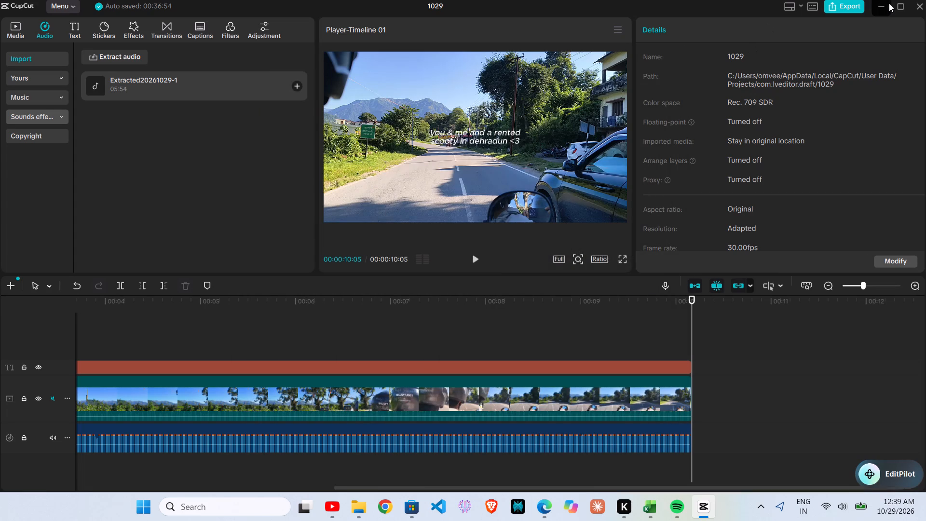
Switch to File Explorer, open the exported 1029 video from the Videos folder on drive D, play it to check it, and close the player.
{"action": "left_click", "coordinate": [591, 12]}
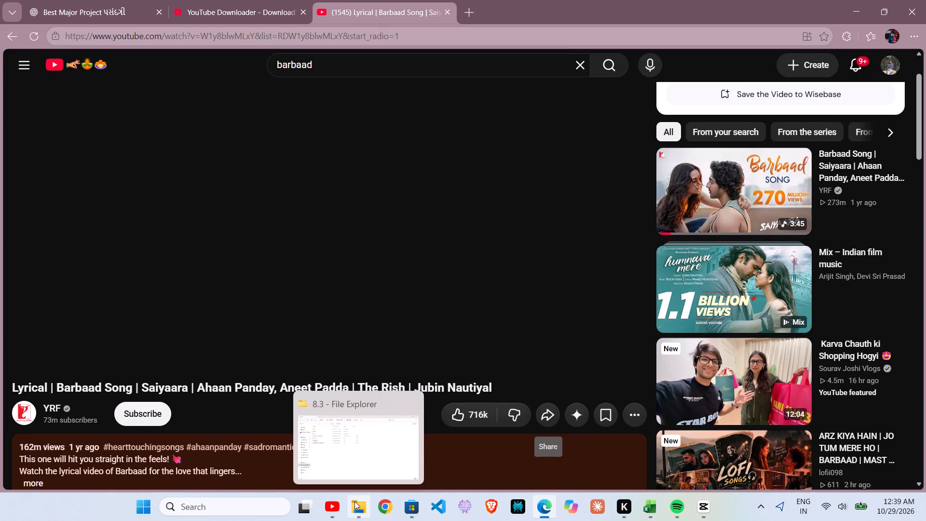
{"action": "left_click", "coordinate": [354, 497]}
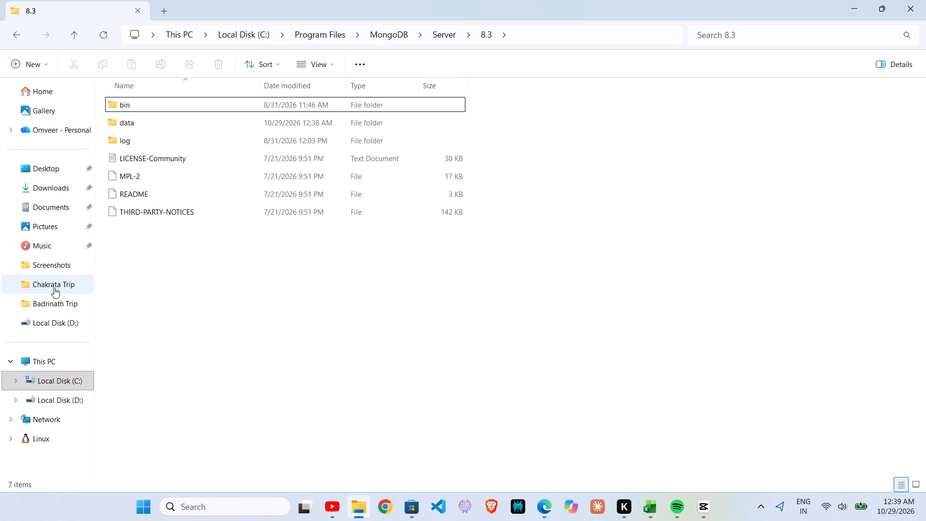
{"action": "left_click", "coordinate": [68, 397]}
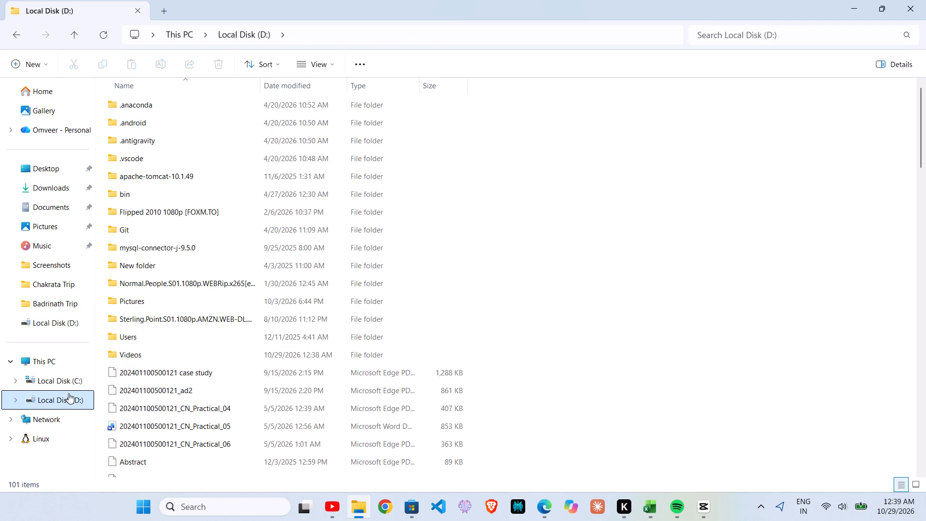
{"action": "double_click", "coordinate": [156, 359]}
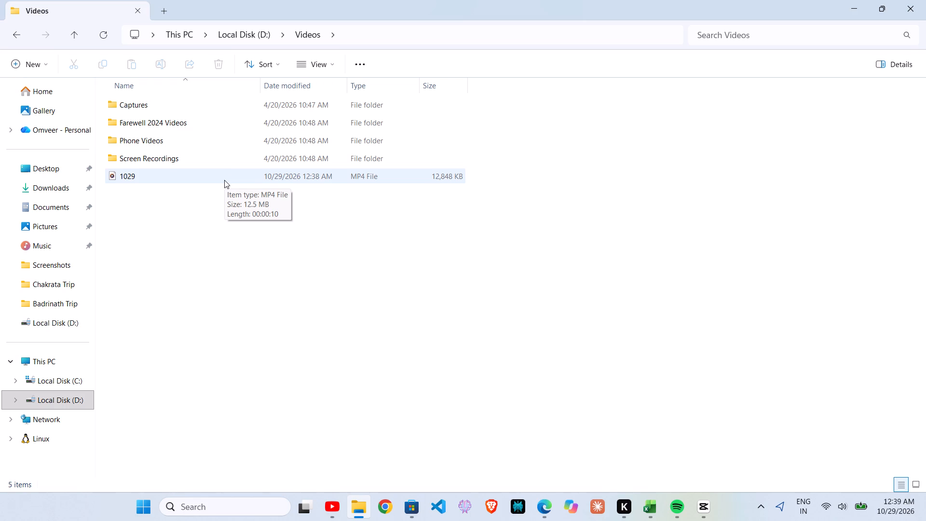
{"action": "left_click", "coordinate": [225, 179]}
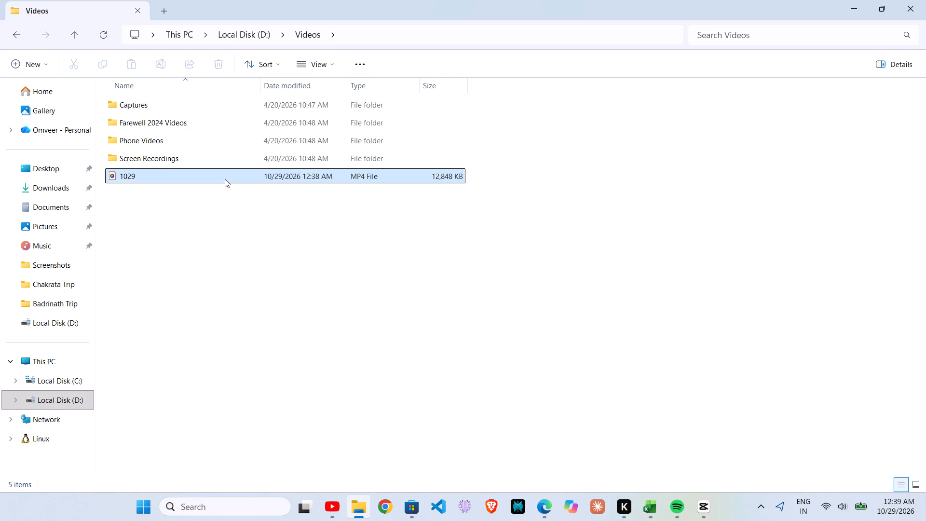
{"action": "double_click", "coordinate": [225, 179]}
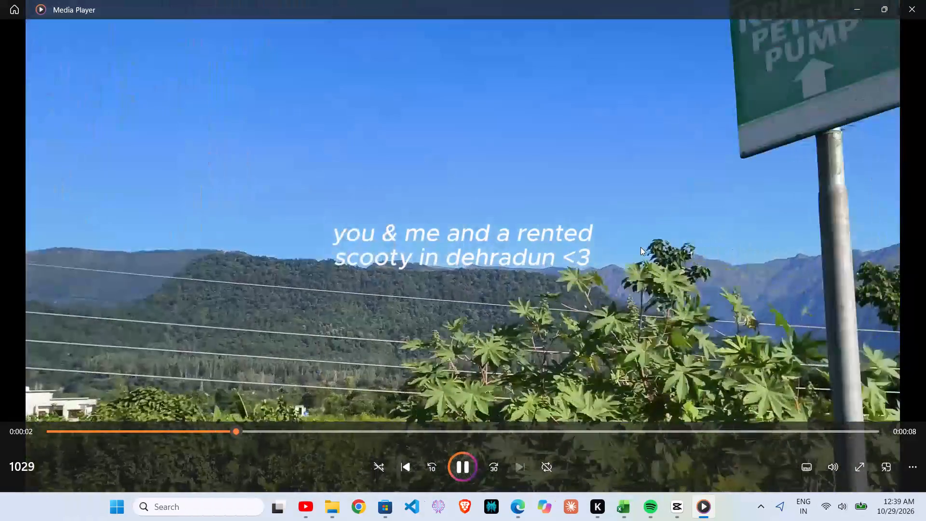
{"action": "key", "text": "space"}
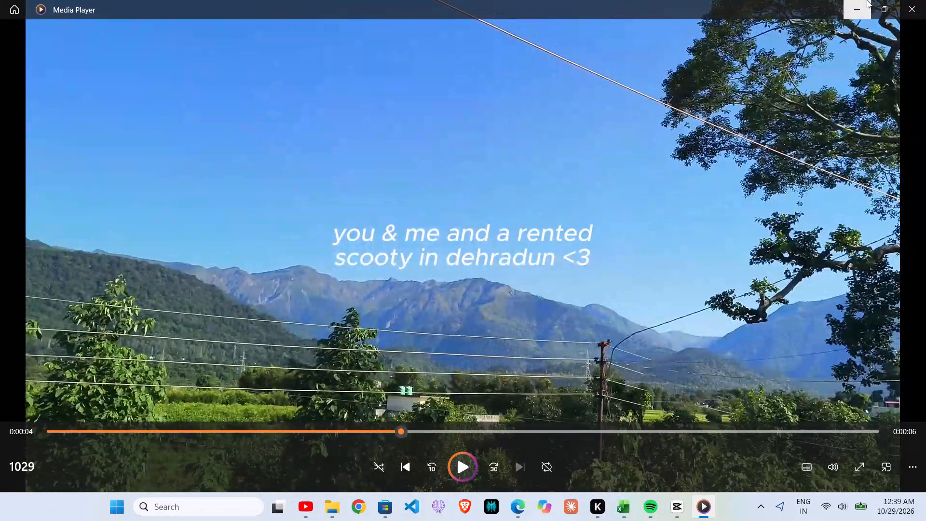
{"action": "left_click", "coordinate": [867, 0]}
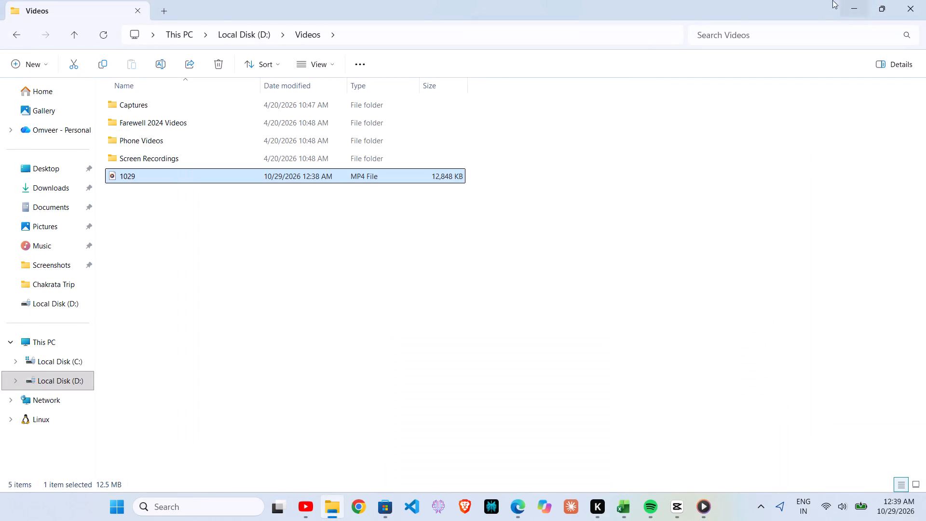
{"action": "left_click", "coordinate": [698, 520]}
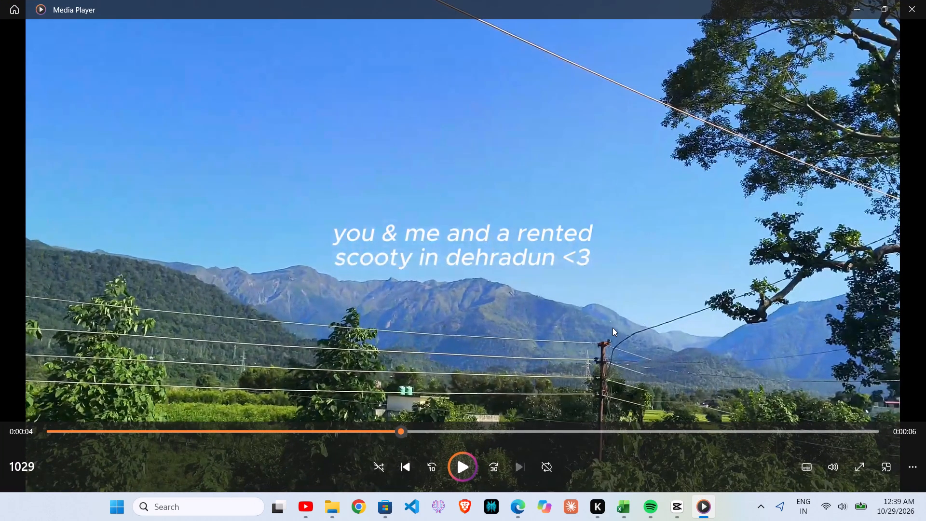
{"action": "key", "text": "space"}
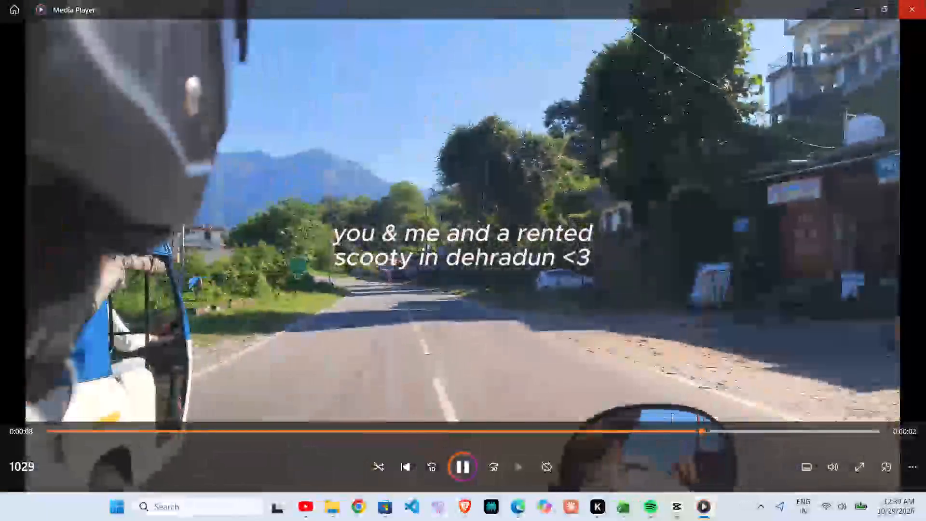
{"action": "left_click", "coordinate": [925, 0]}
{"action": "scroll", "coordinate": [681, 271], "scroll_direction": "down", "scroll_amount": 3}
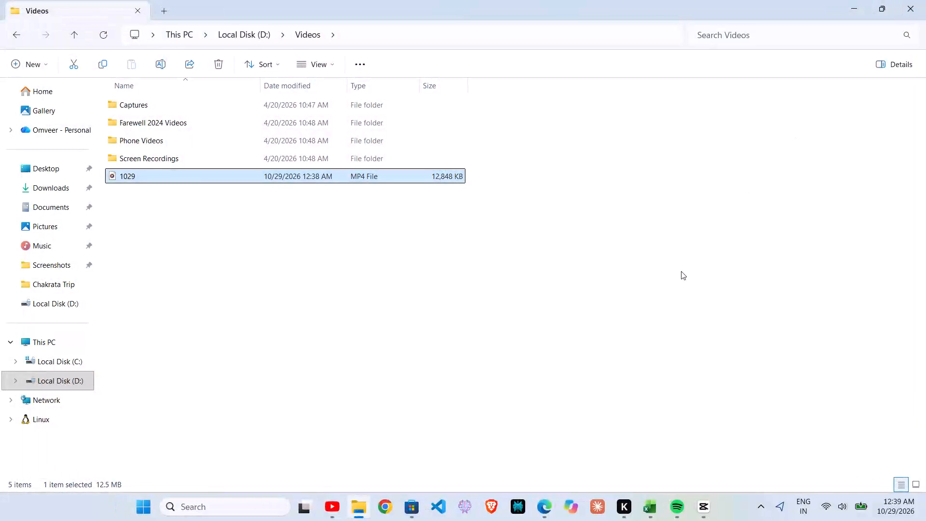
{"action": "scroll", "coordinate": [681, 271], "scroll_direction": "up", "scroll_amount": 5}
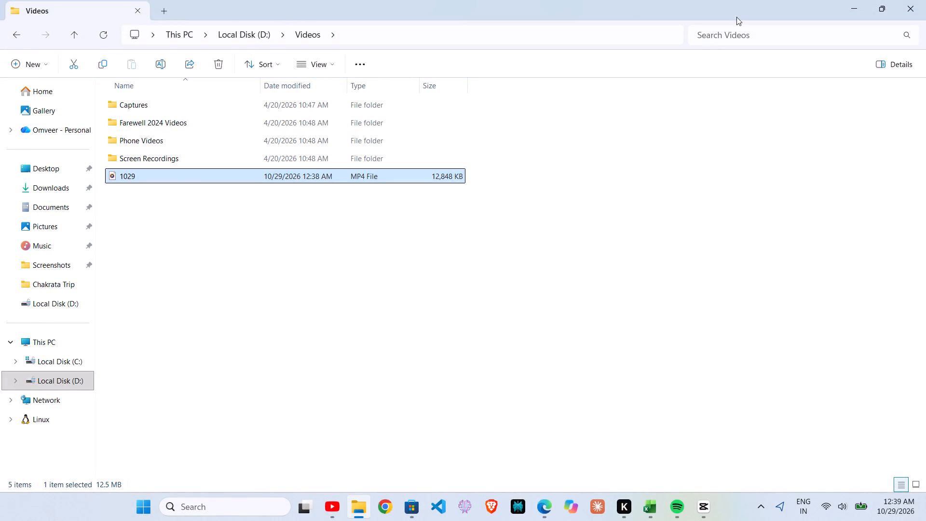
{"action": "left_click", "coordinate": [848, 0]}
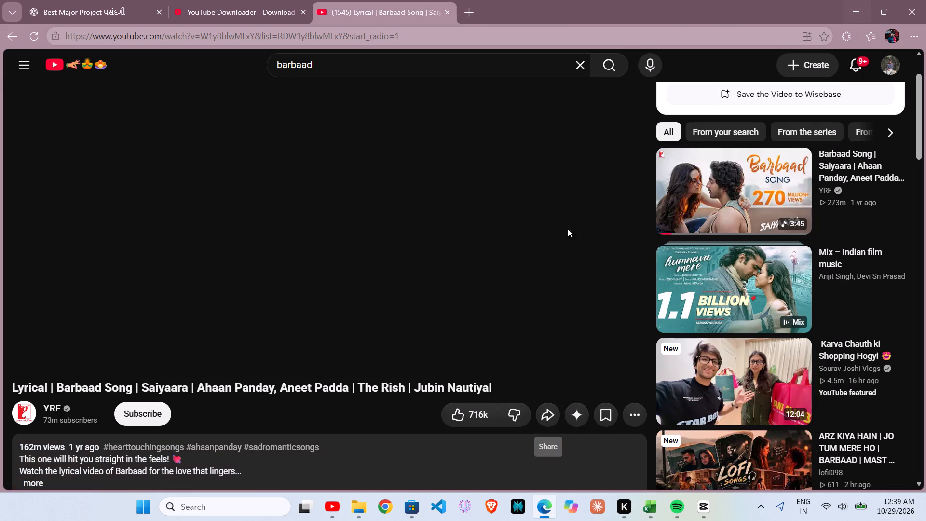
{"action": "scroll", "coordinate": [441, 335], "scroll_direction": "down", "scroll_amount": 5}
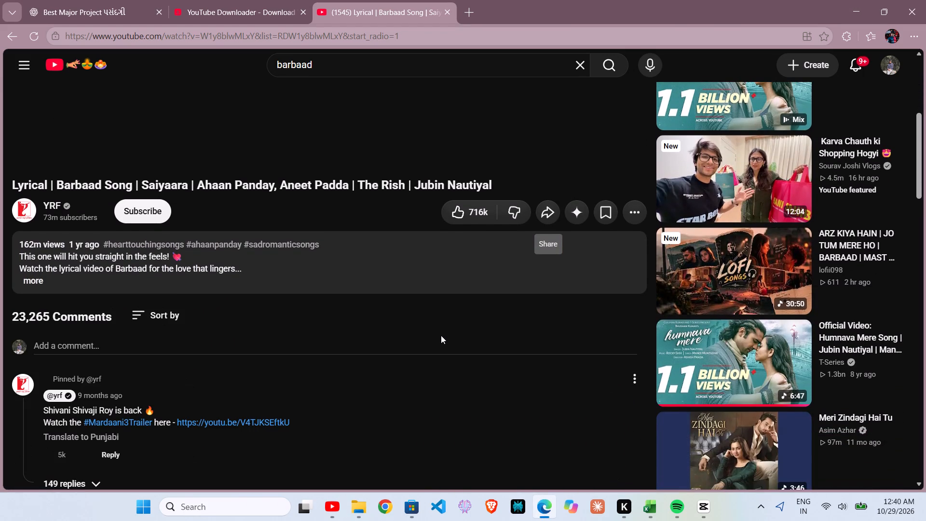
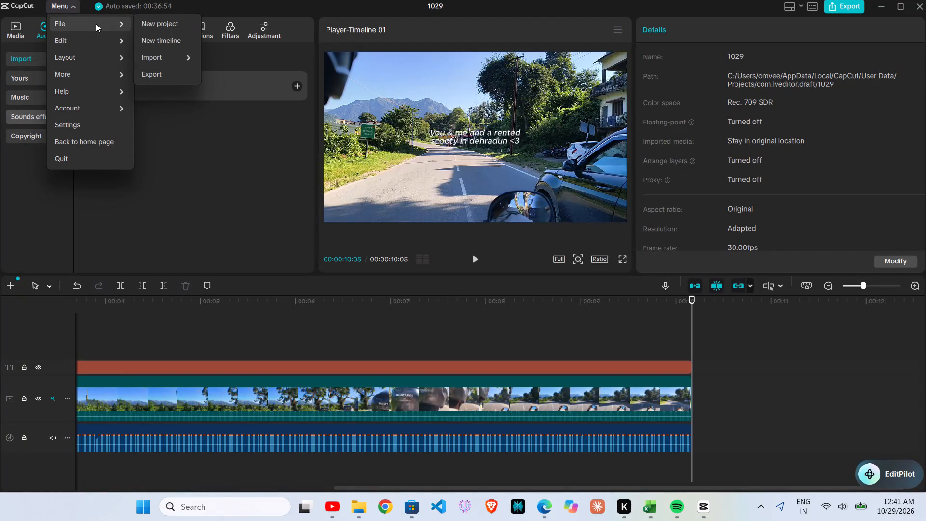
Create a new project from the open 1029 project.
{"action": "left_click", "coordinate": [155, 31]}
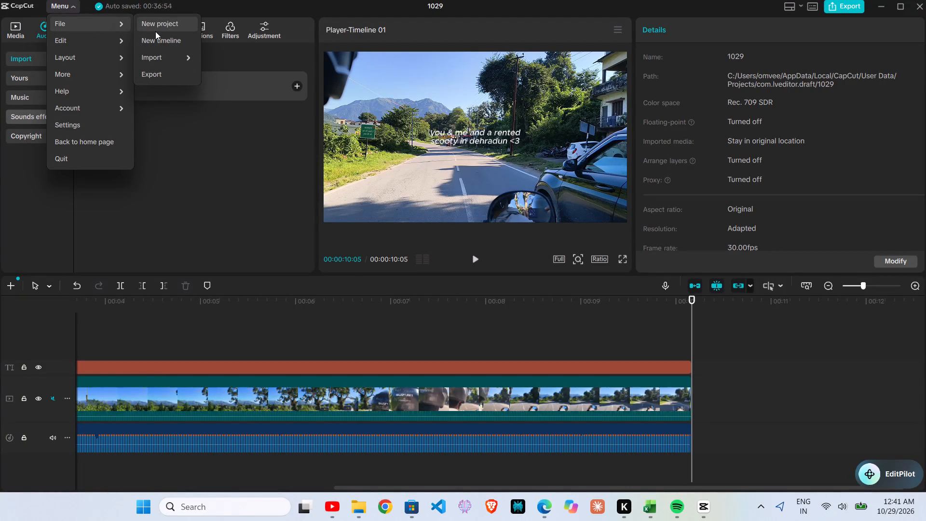